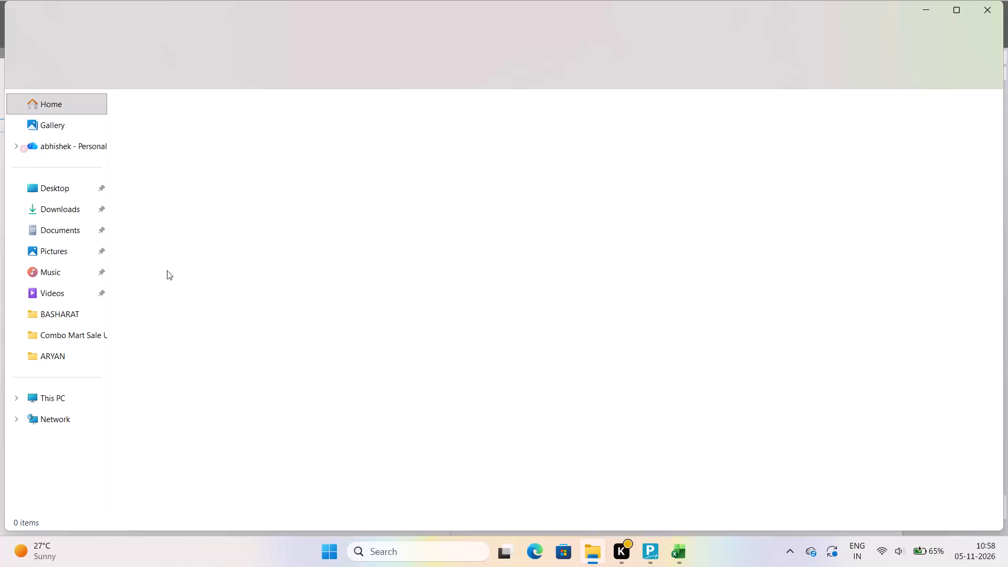
Open the NITESH JEE 4 NOV invoice from the recent files and go to its totals row.
{"action": "scroll", "coordinate": [176, 329], "scroll_direction": "down", "scroll_amount": 3}
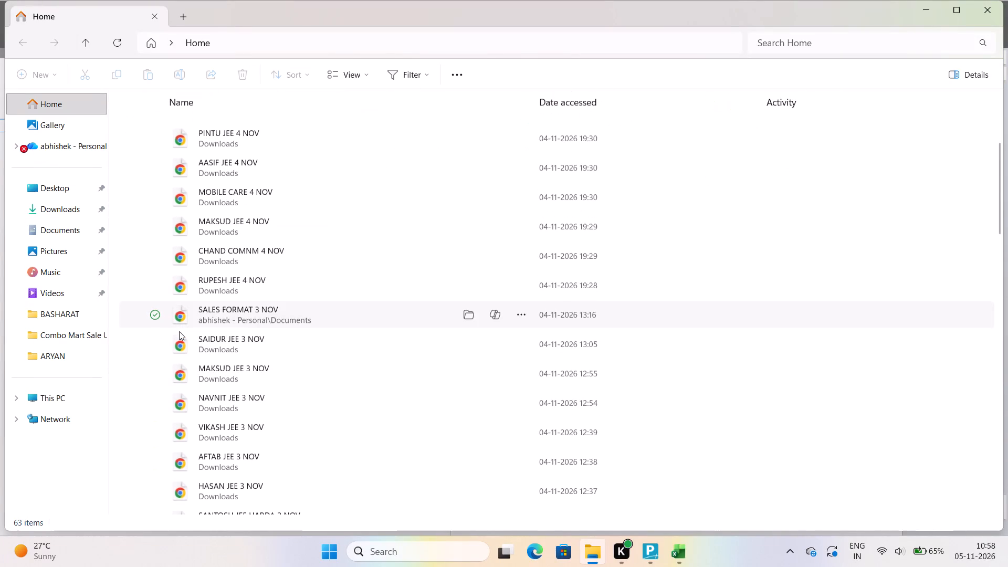
{"action": "scroll", "coordinate": [177, 331], "scroll_direction": "down", "scroll_amount": 3}
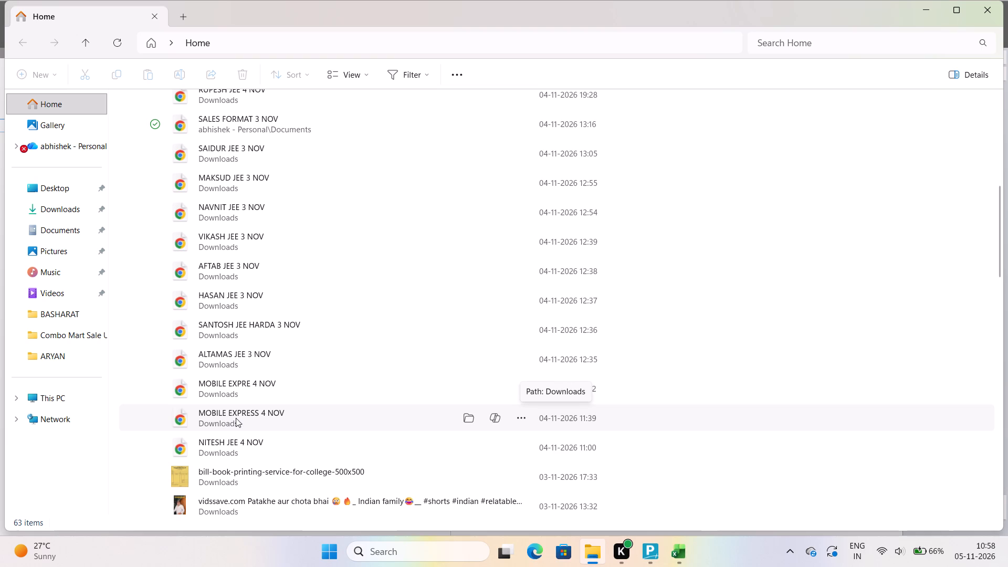
{"action": "scroll", "coordinate": [221, 411], "scroll_direction": "down", "scroll_amount": 1}
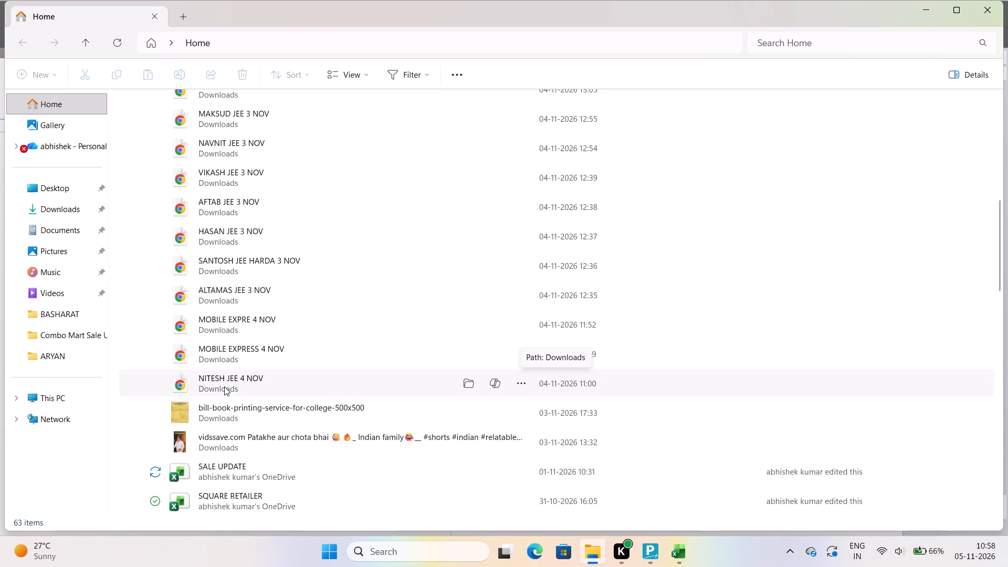
{"action": "double_click", "coordinate": [223, 385]}
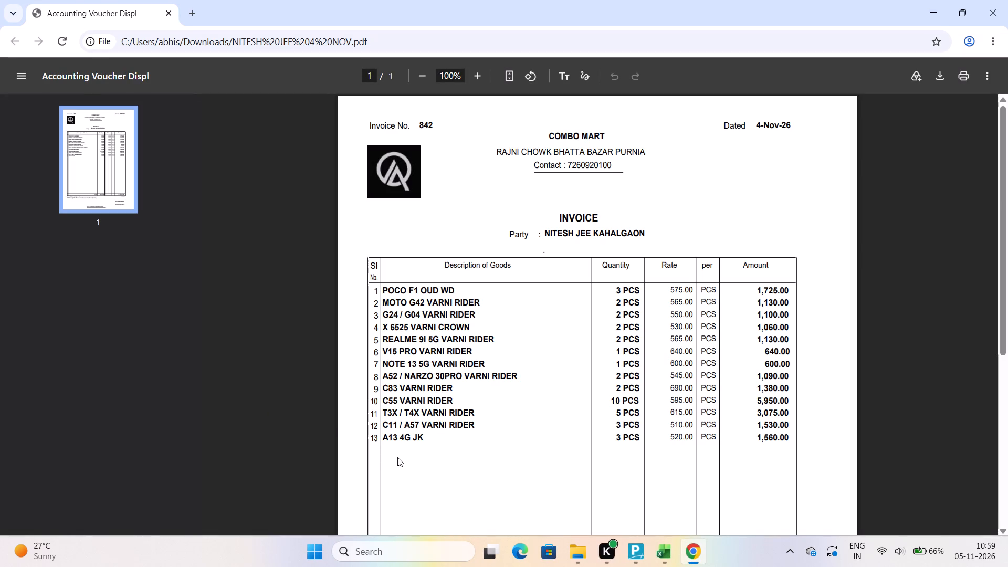
{"action": "scroll", "coordinate": [530, 428], "scroll_direction": "down", "scroll_amount": 2}
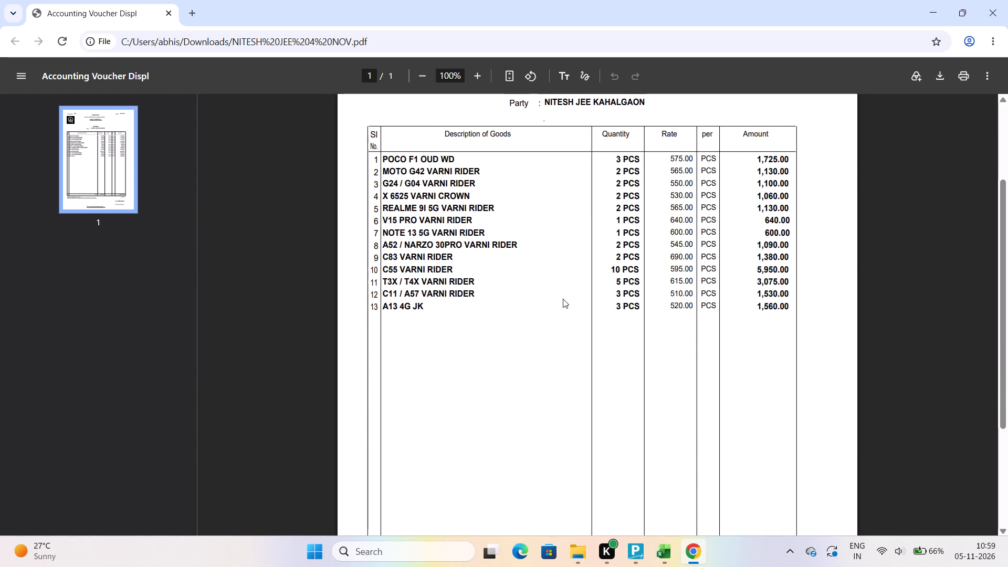
{"action": "scroll", "coordinate": [557, 302], "scroll_direction": "down", "scroll_amount": 5}
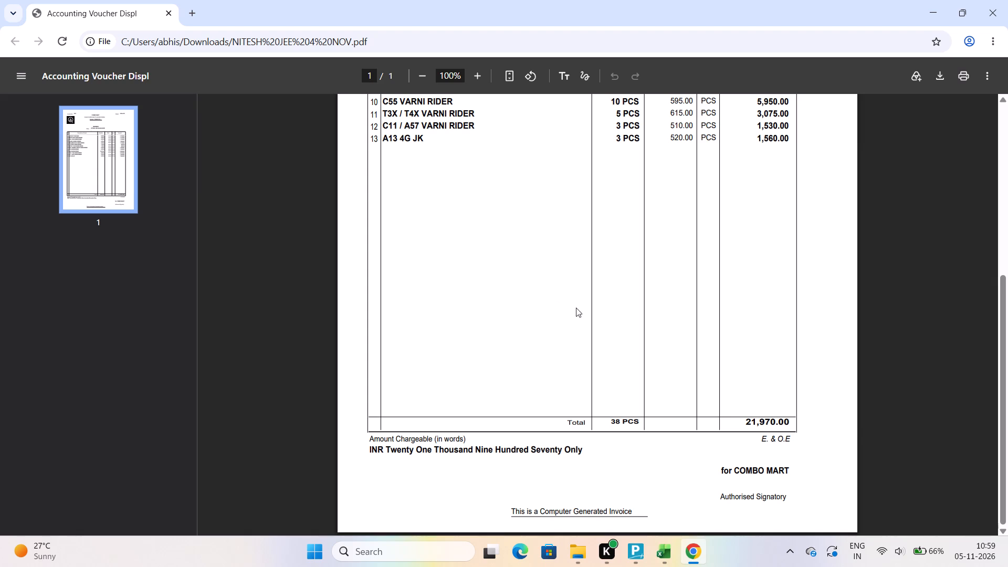
Switch to the SALE UPDATE workbook in Excel and enter NITESH JEE as the name in cell A6.
{"action": "left_click", "coordinate": [655, 553]}
{"action": "left_click", "coordinate": [671, 552]}
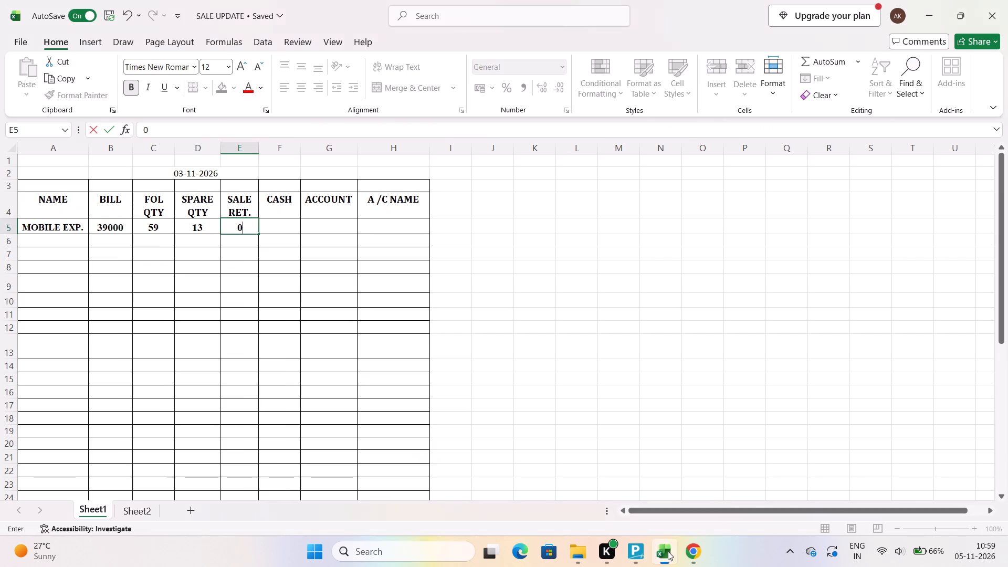
{"action": "left_click", "coordinate": [65, 247]}
{"action": "left_click", "coordinate": [61, 238]}
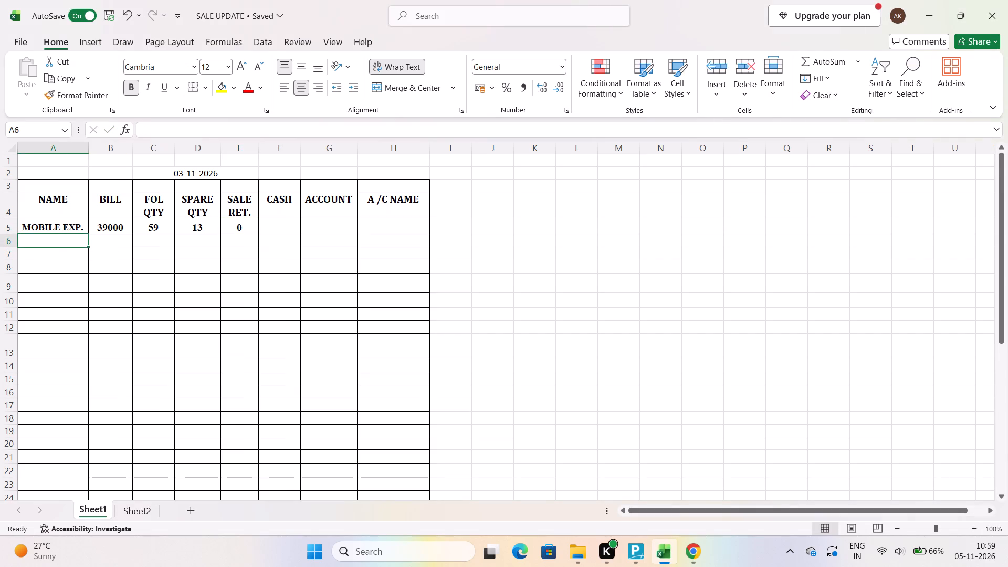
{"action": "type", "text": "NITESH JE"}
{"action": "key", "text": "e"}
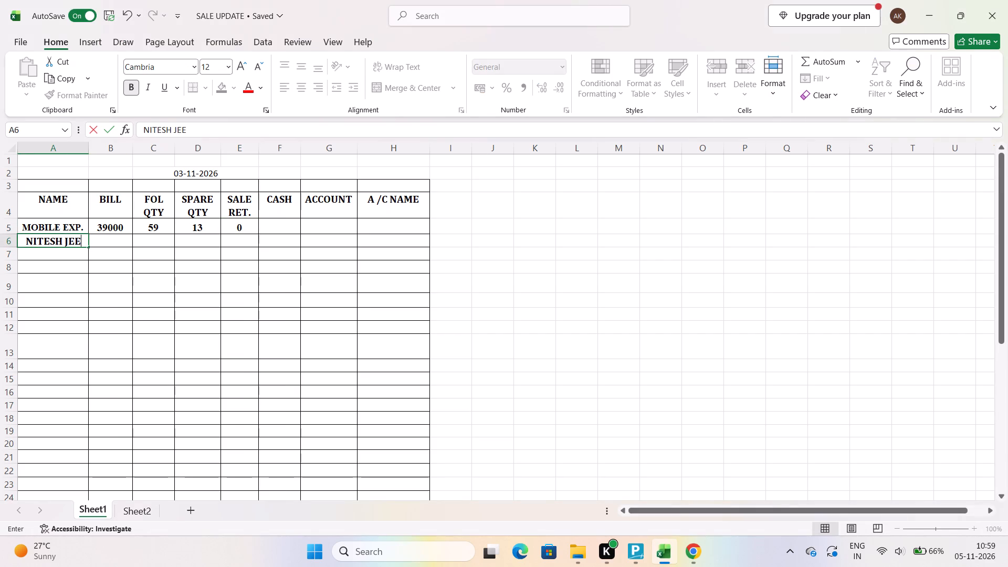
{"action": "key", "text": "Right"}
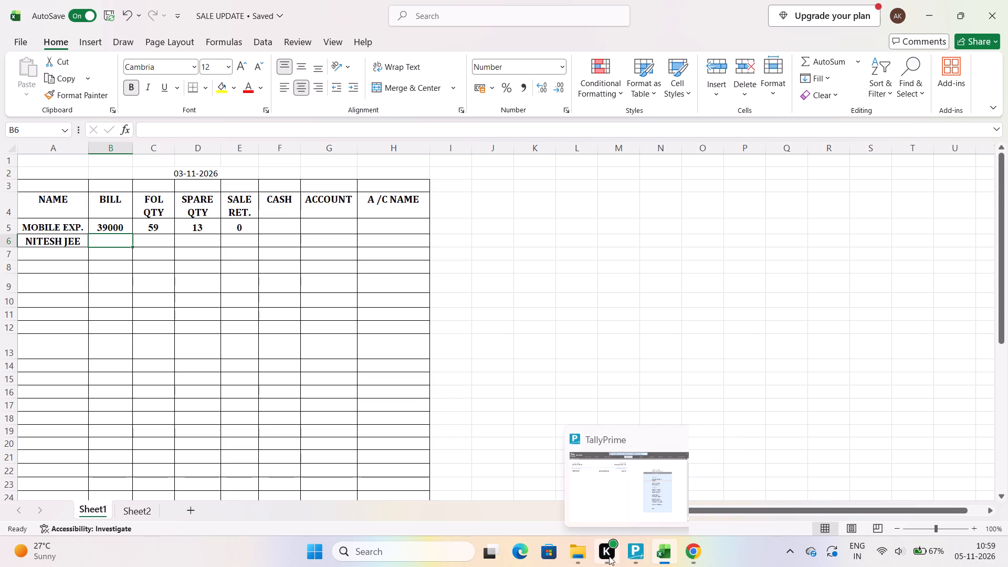
Using the invoice totals in Chrome, fill the NITESH JEE row in Excel with BILL 21970 and FOL QTY 38.
{"action": "left_click", "coordinate": [692, 544]}
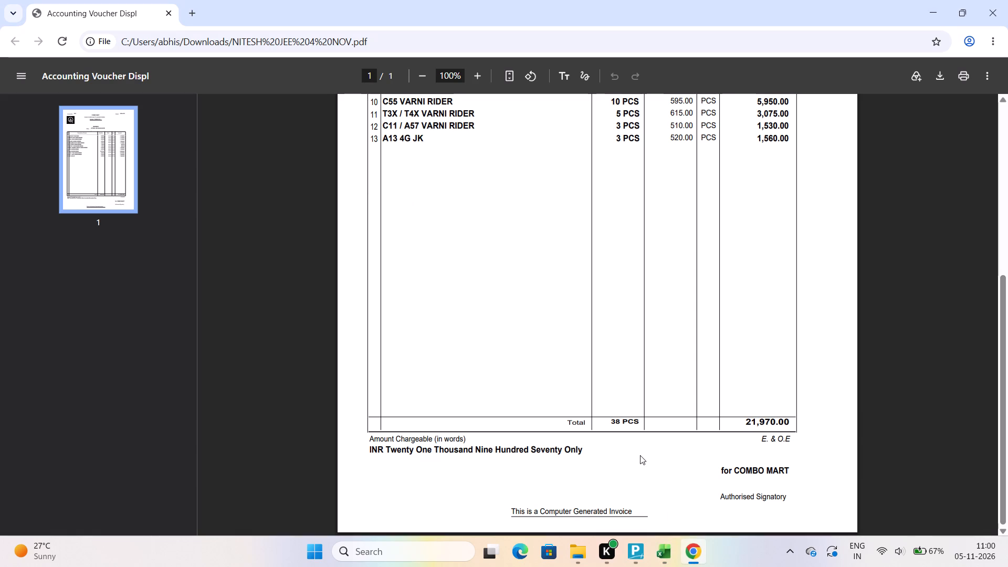
{"action": "scroll", "coordinate": [596, 333], "scroll_direction": "up", "scroll_amount": 3}
{"action": "scroll", "coordinate": [596, 334], "scroll_direction": "down", "scroll_amount": 3}
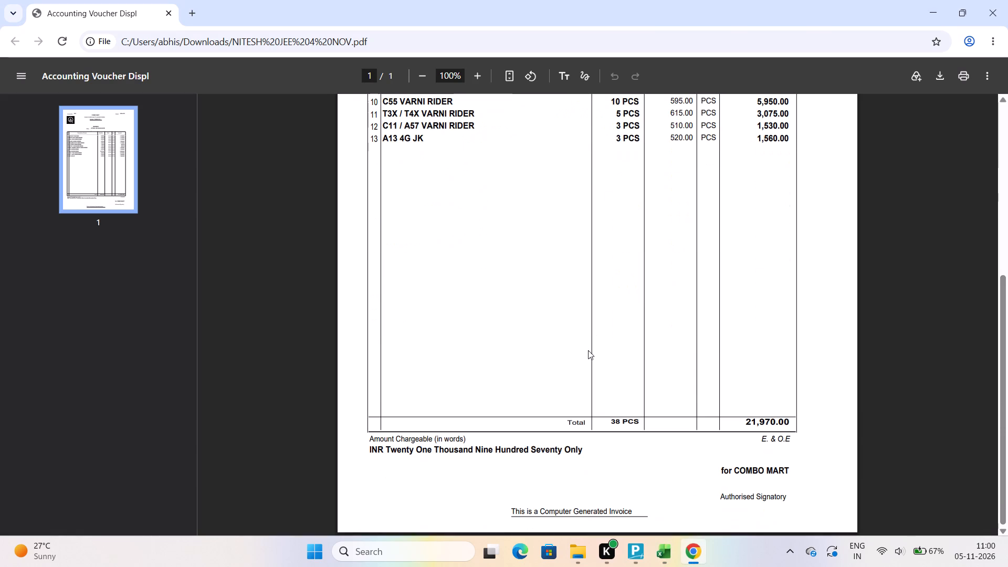
{"action": "left_click", "coordinate": [667, 566]}
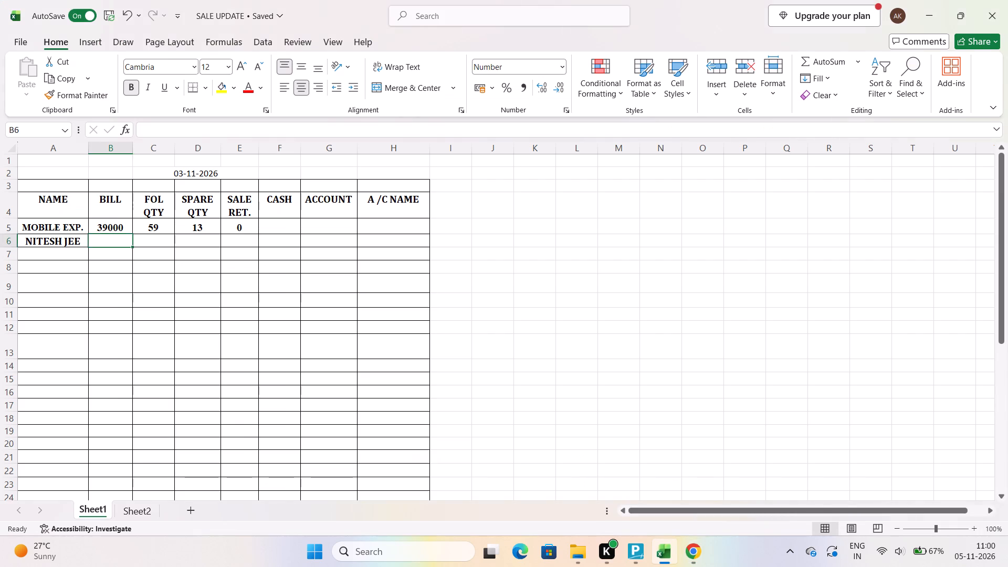
{"action": "key", "text": "2"}
{"action": "type", "text": "1970"}
{"action": "key", "text": "Right"}
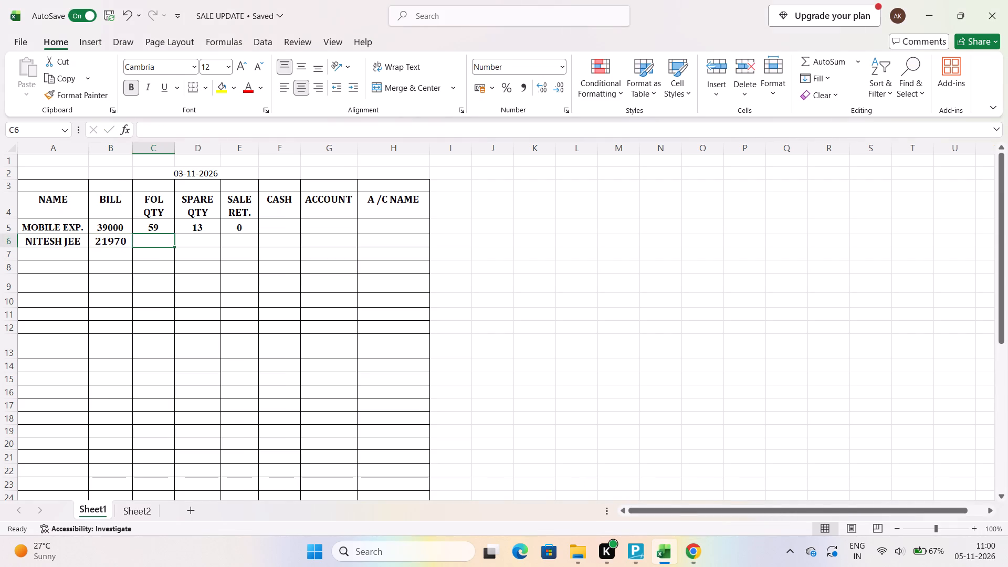
{"action": "type", "text": "38"}
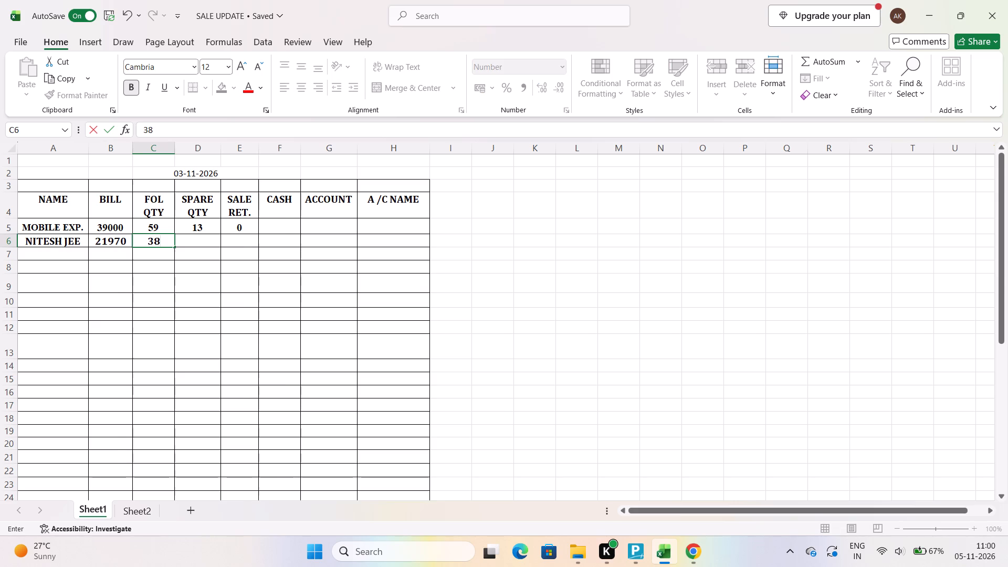
{"action": "left_click", "coordinate": [706, 559]}
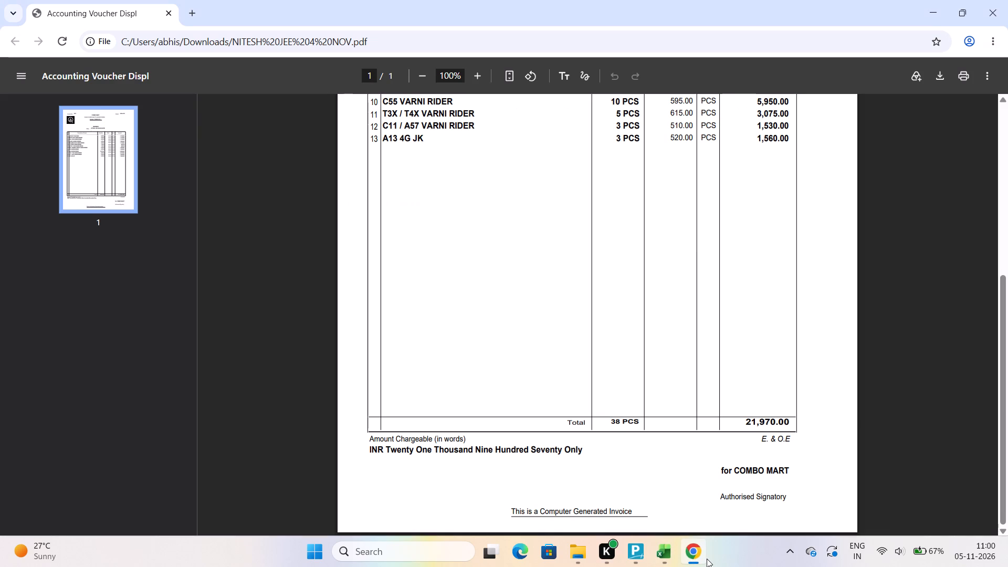
{"action": "left_click", "coordinate": [659, 547]}
{"action": "left_click", "coordinate": [200, 244]}
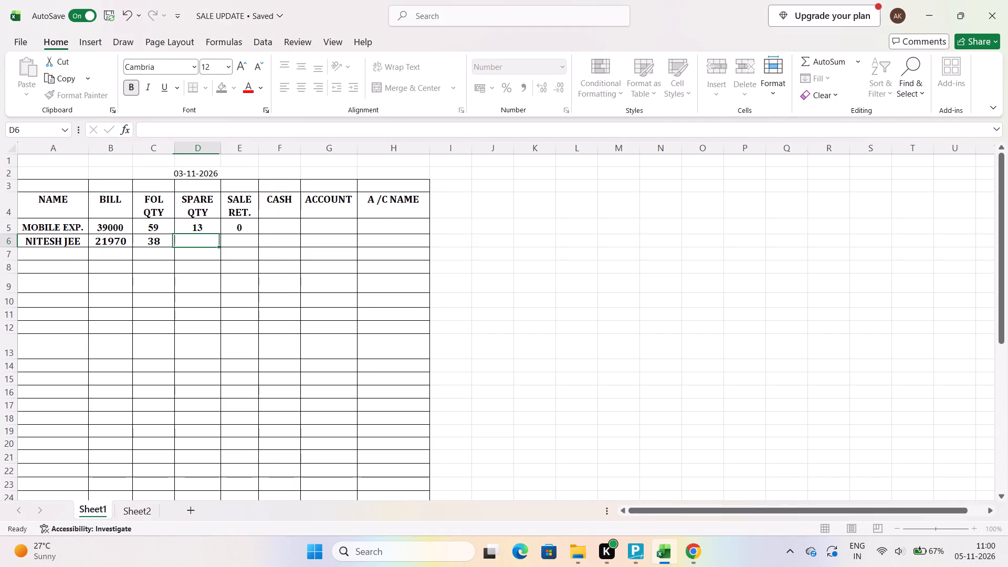
Select the SALE RET. cell in the NITESH JEE row.
{"action": "left_click", "coordinate": [52, 254]}
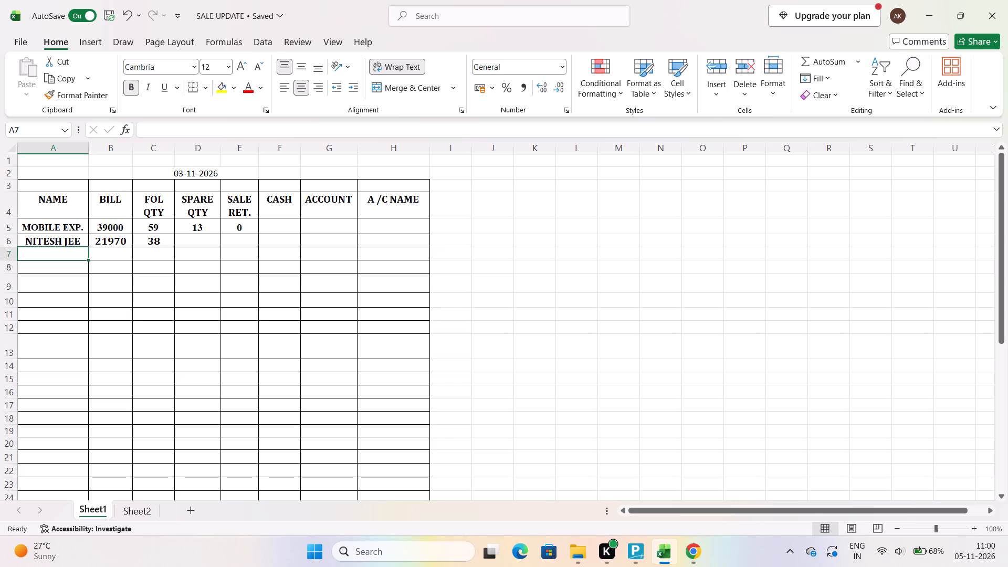
{"action": "left_click", "coordinate": [244, 240]}
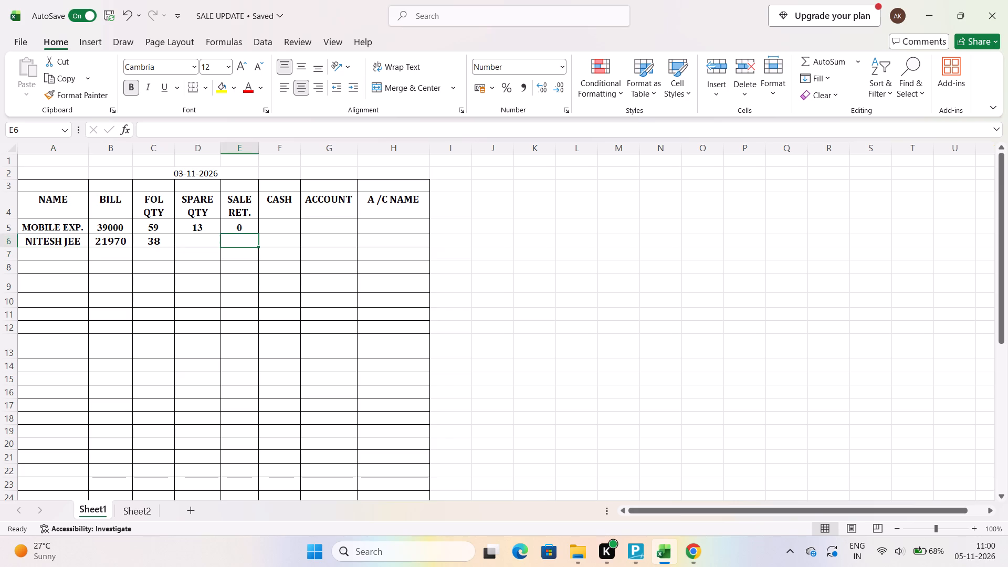
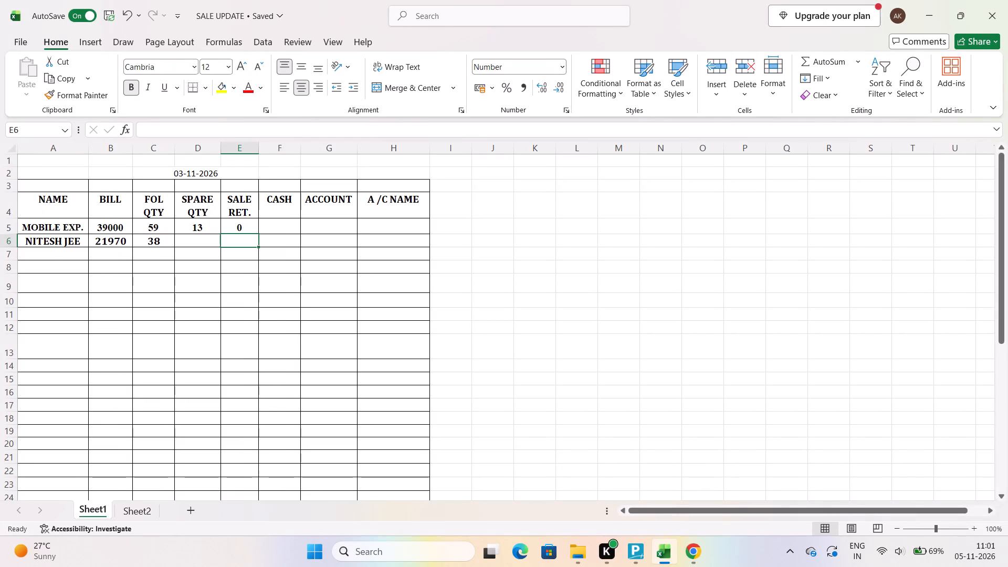
Enter 0 as the SPARE QTY in the NITESH JEE row.
{"action": "left_click", "coordinate": [182, 244]}
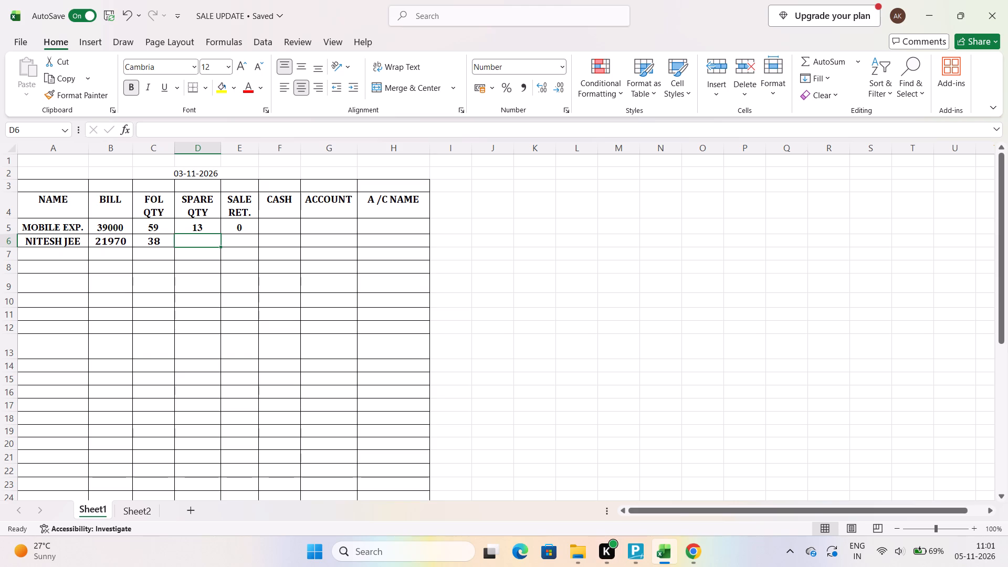
{"action": "key", "text": "0"}
{"action": "left_click", "coordinate": [81, 253]}
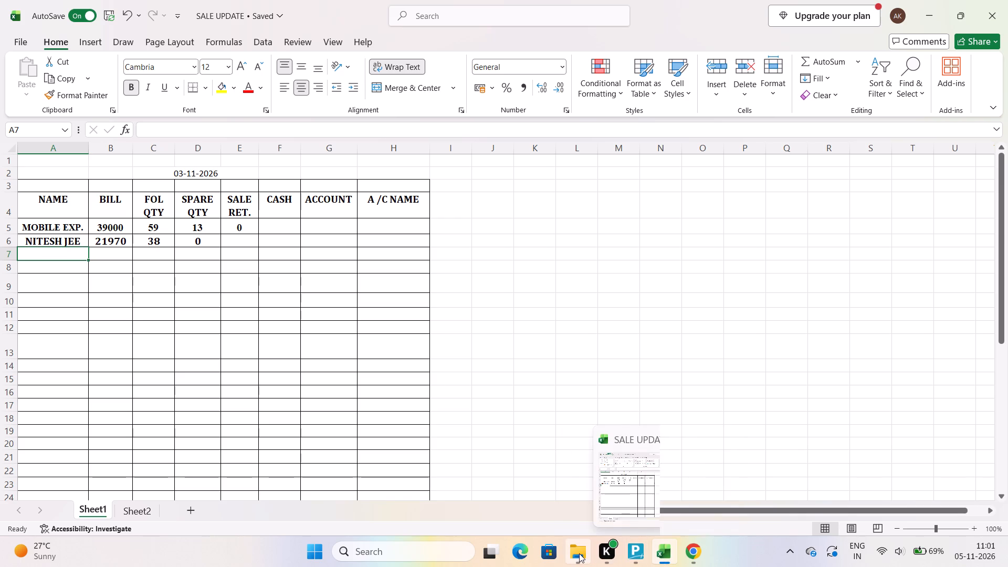
Open the RUPESH JEE 4 NOV invoice from the recent files in File Explorer and go to its totals row.
{"action": "left_click", "coordinate": [579, 553]}
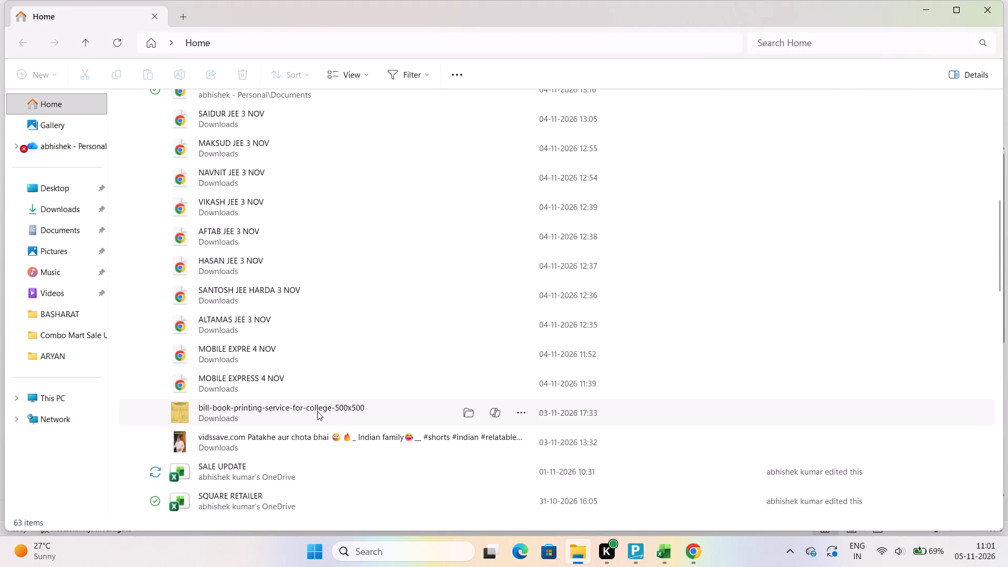
{"action": "scroll", "coordinate": [317, 411], "scroll_direction": "up", "scroll_amount": 2}
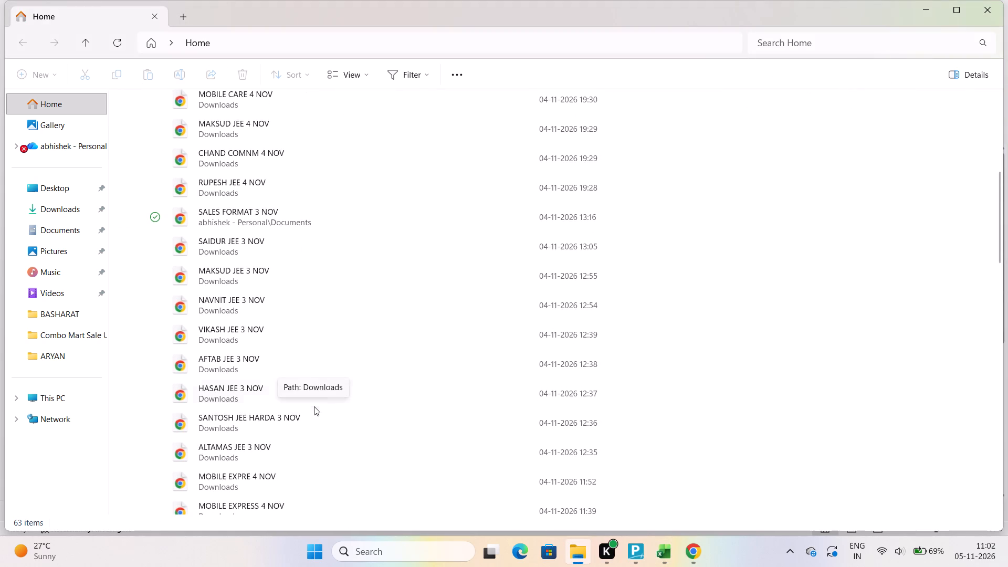
{"action": "scroll", "coordinate": [308, 400], "scroll_direction": "up", "scroll_amount": 2}
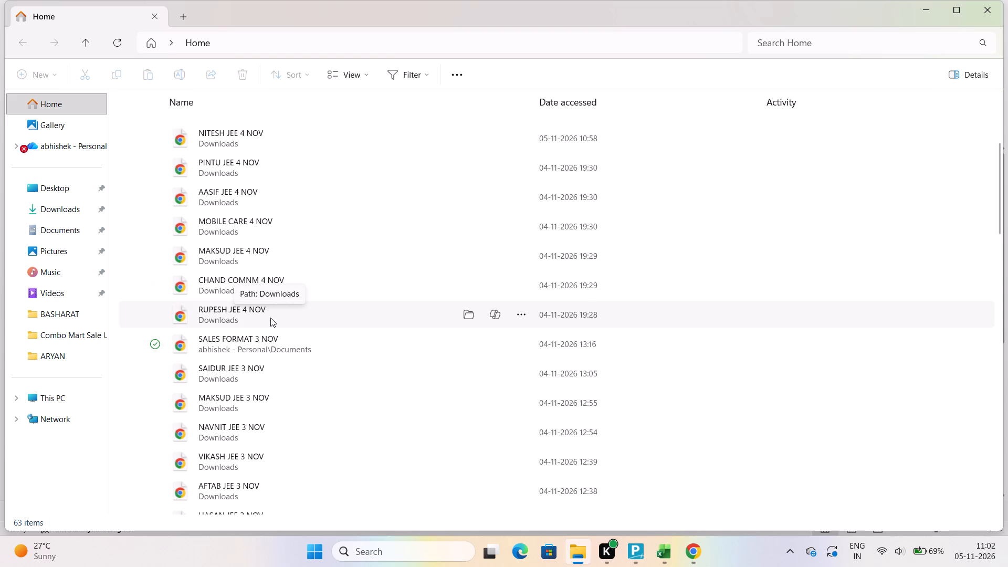
{"action": "left_click", "coordinate": [270, 318]}
{"action": "double_click", "coordinate": [270, 318]}
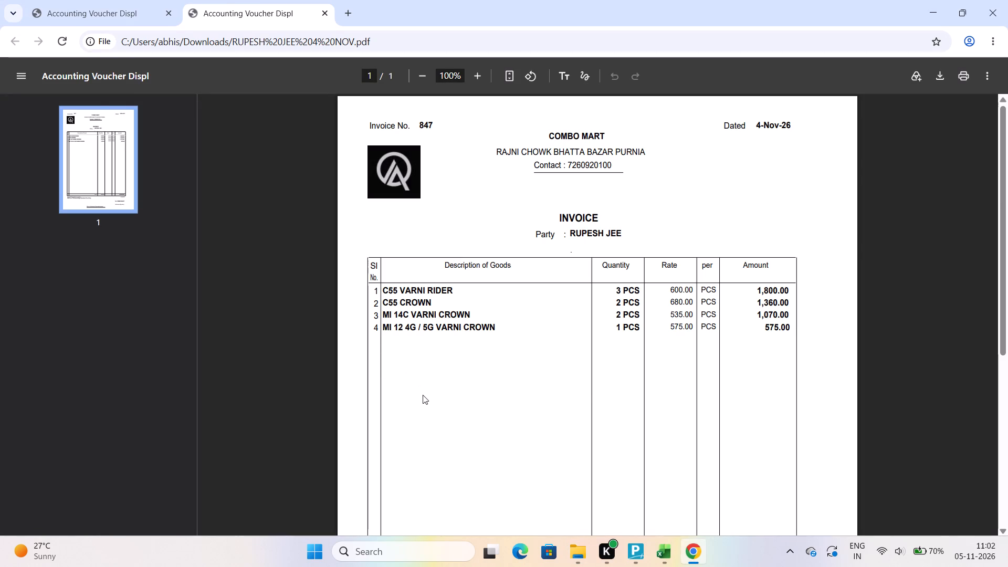
{"action": "scroll", "coordinate": [591, 396], "scroll_direction": "down", "scroll_amount": 6}
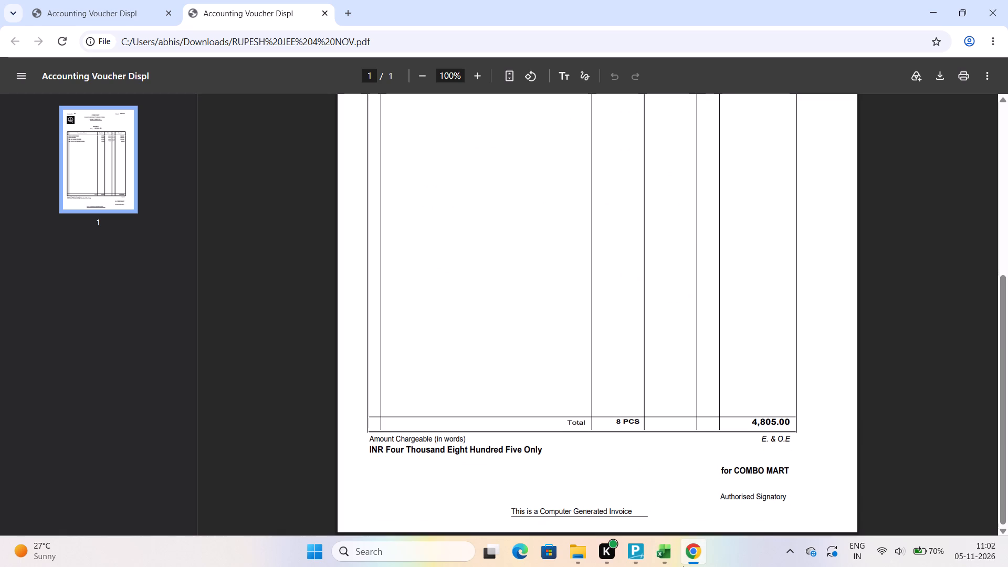
{"action": "left_click", "coordinate": [674, 559]}
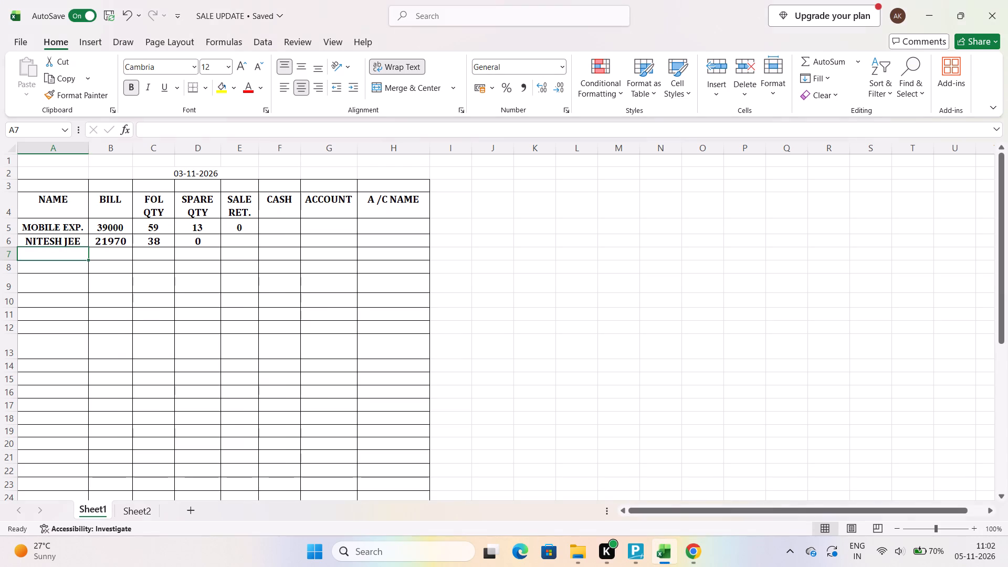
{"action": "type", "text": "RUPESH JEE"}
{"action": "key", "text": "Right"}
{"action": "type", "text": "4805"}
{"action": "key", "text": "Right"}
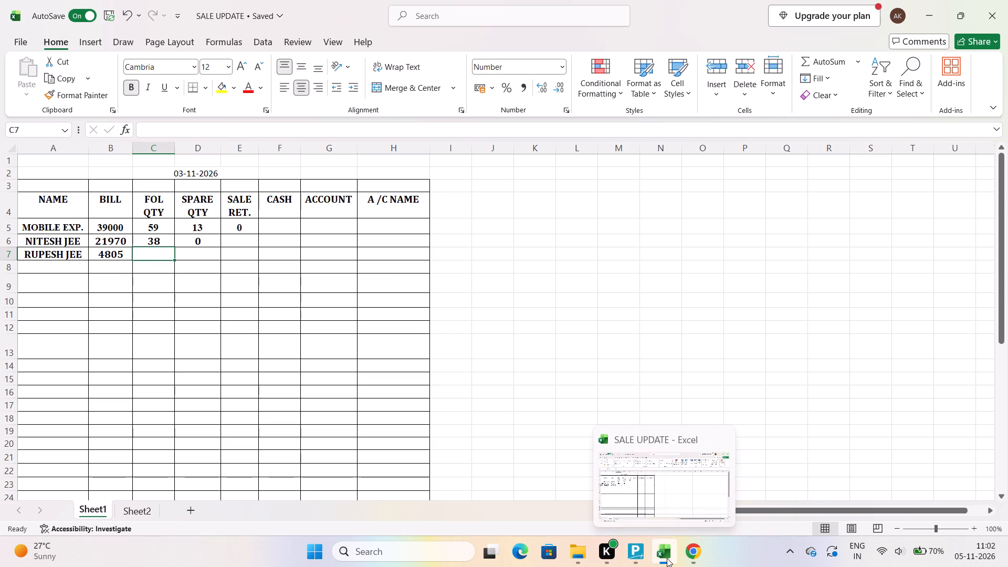
Recheck the invoice quantity in Chrome, and in Excel fill the RUPESH JEE row with FOL QTY 8 and SPARE QTY 0.
{"action": "left_click", "coordinate": [689, 559]}
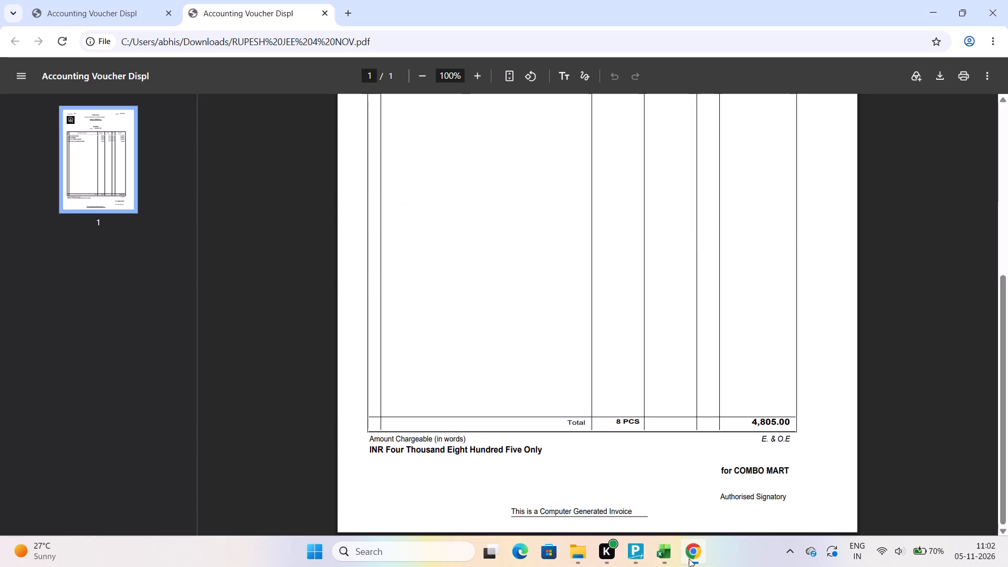
{"action": "scroll", "coordinate": [671, 382], "scroll_direction": "up", "scroll_amount": 3}
{"action": "scroll", "coordinate": [671, 382], "scroll_direction": "down", "scroll_amount": 6}
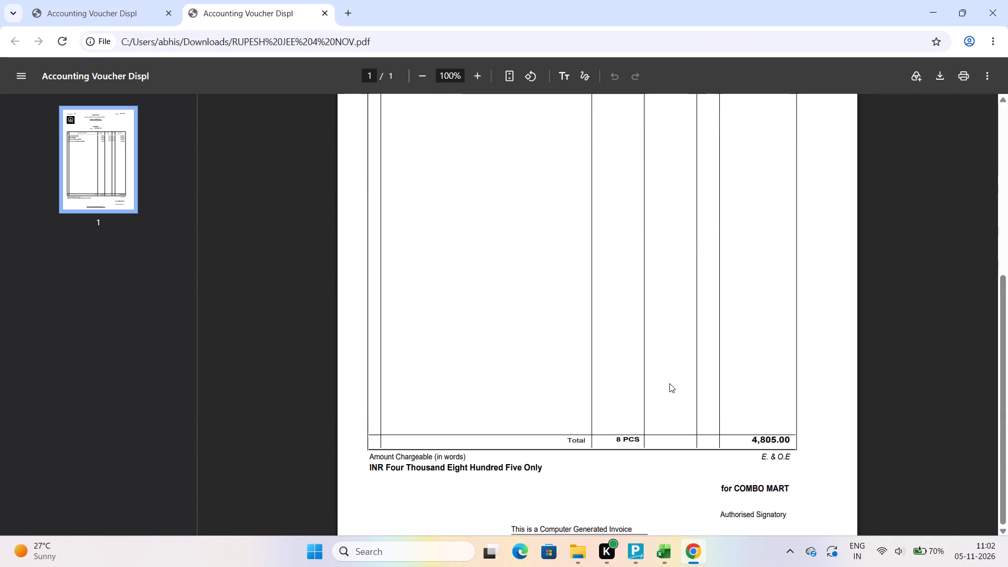
{"action": "left_click", "coordinate": [659, 551]}
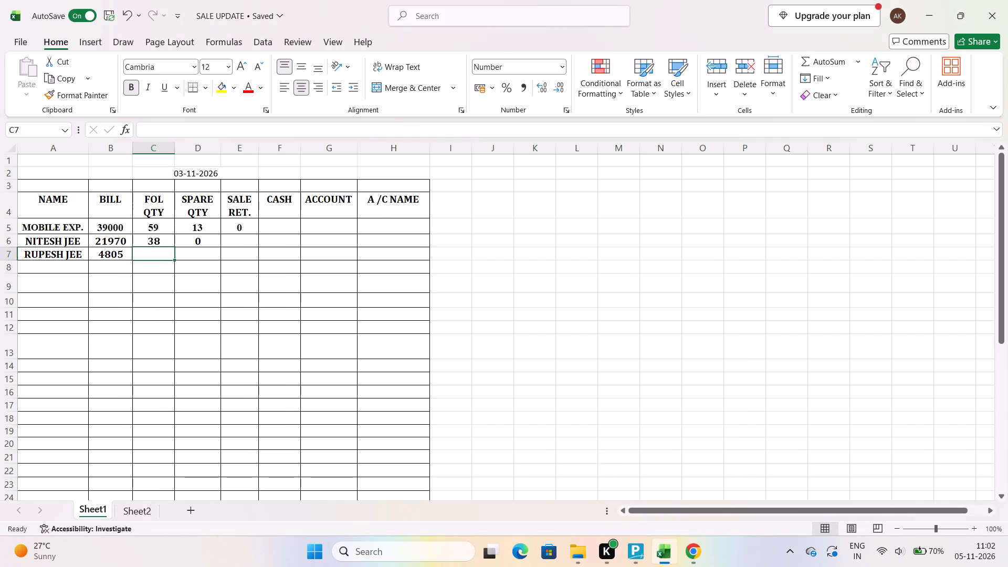
{"action": "left_click", "coordinate": [157, 255]}
{"action": "key", "text": "8"}
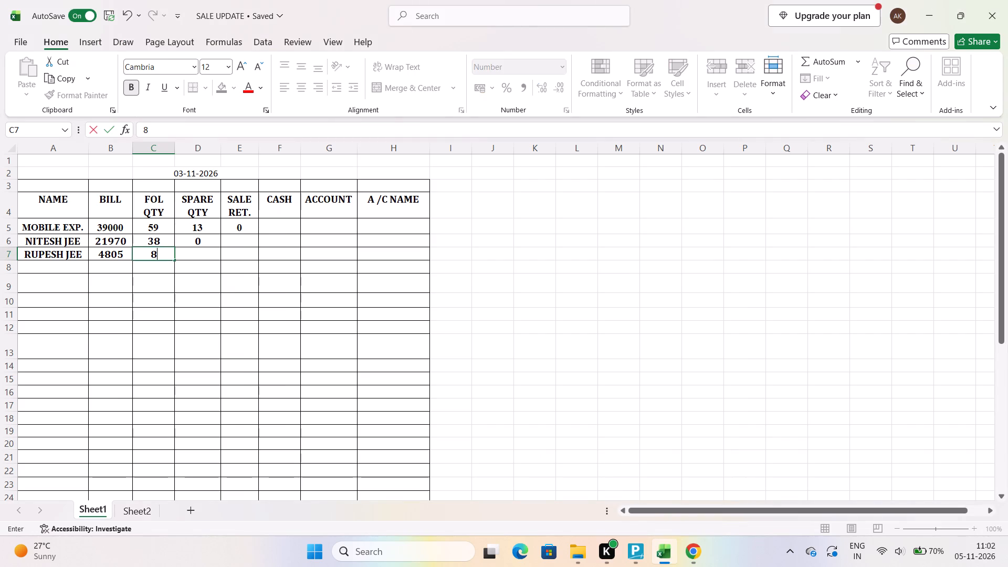
{"action": "key", "text": "Right"}
{"action": "key", "text": "0"}
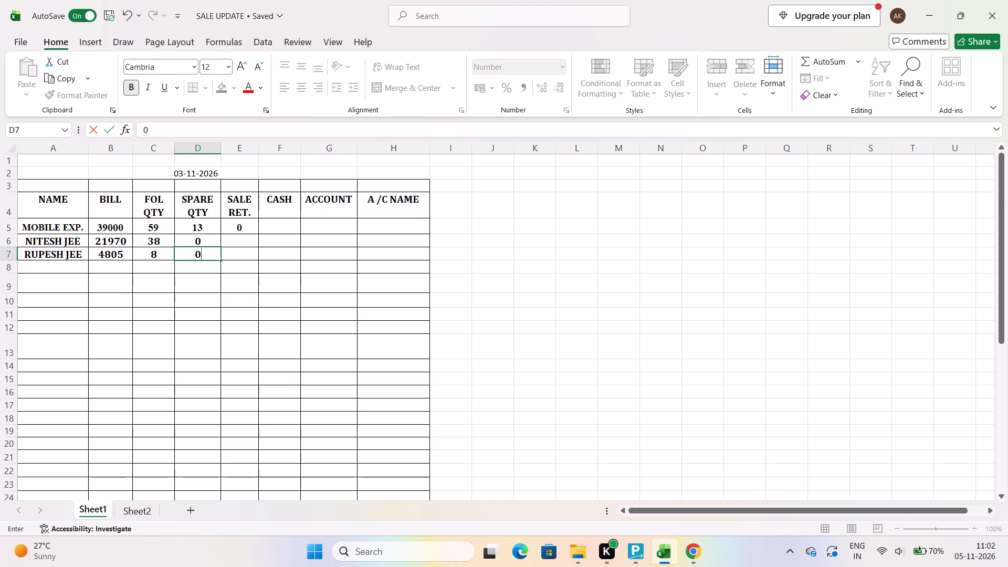
{"action": "left_click", "coordinate": [49, 266]}
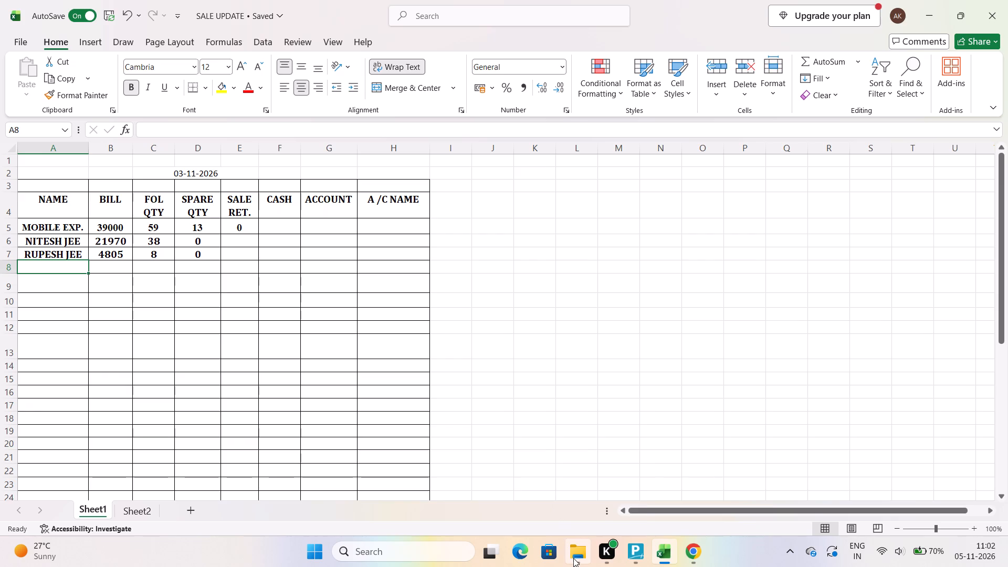
Open the CHAND COMNM 4 NOV invoice from the recent files in File Explorer and go to its totals row.
{"action": "left_click", "coordinate": [575, 558]}
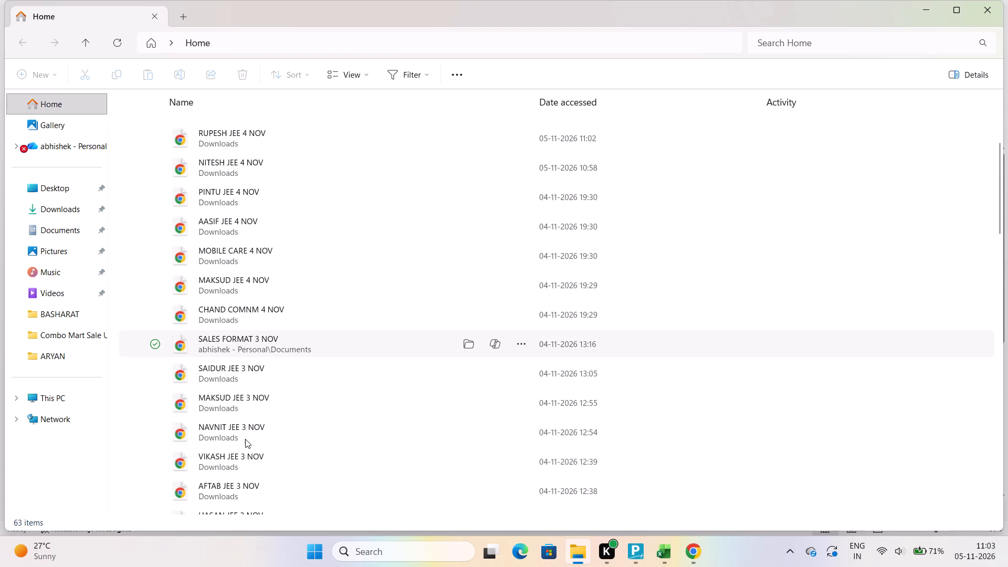
{"action": "scroll", "coordinate": [244, 439], "scroll_direction": "down", "scroll_amount": 2}
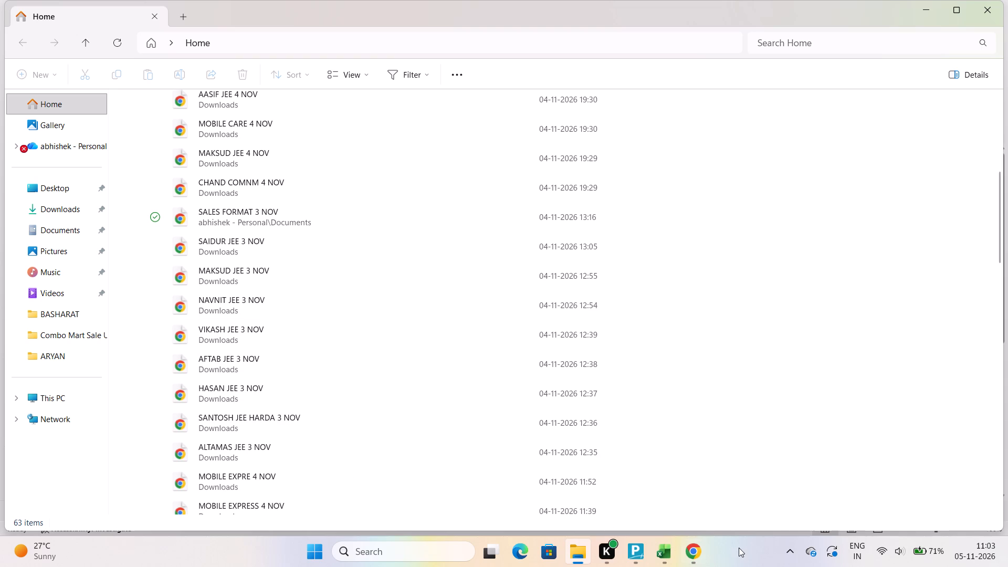
{"action": "left_click", "coordinate": [663, 548]}
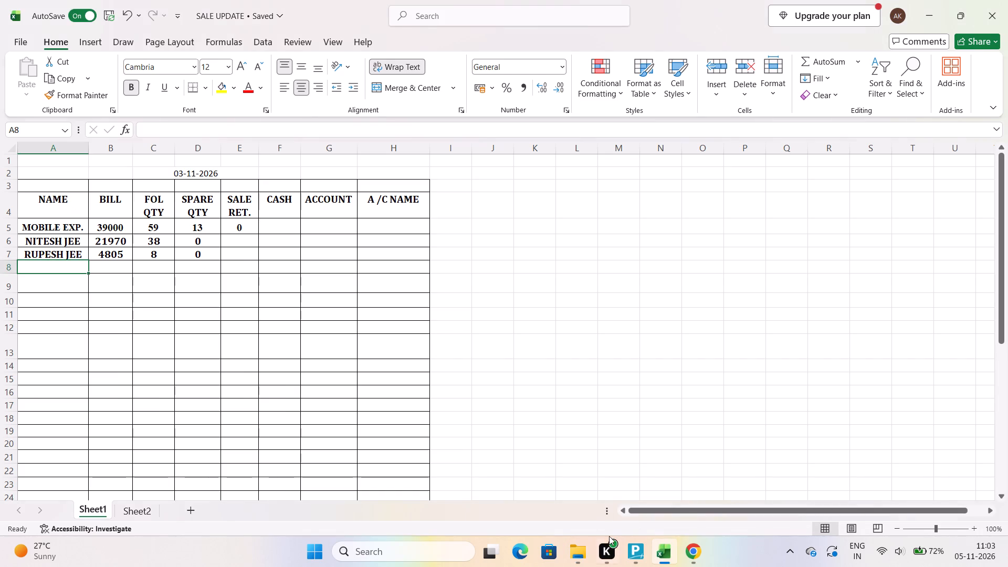
{"action": "left_click", "coordinate": [569, 556]}
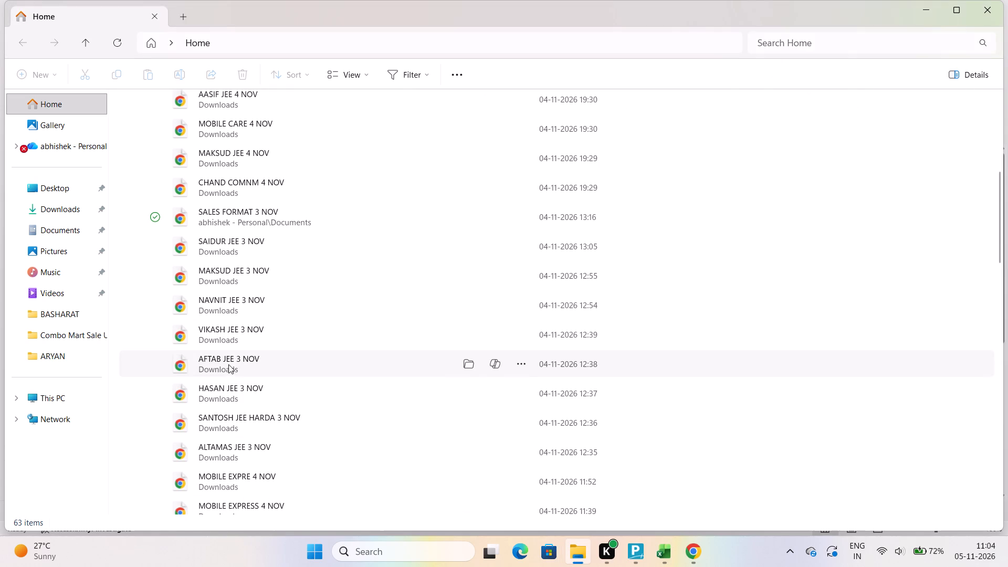
{"action": "scroll", "coordinate": [259, 317], "scroll_direction": "up", "scroll_amount": 1}
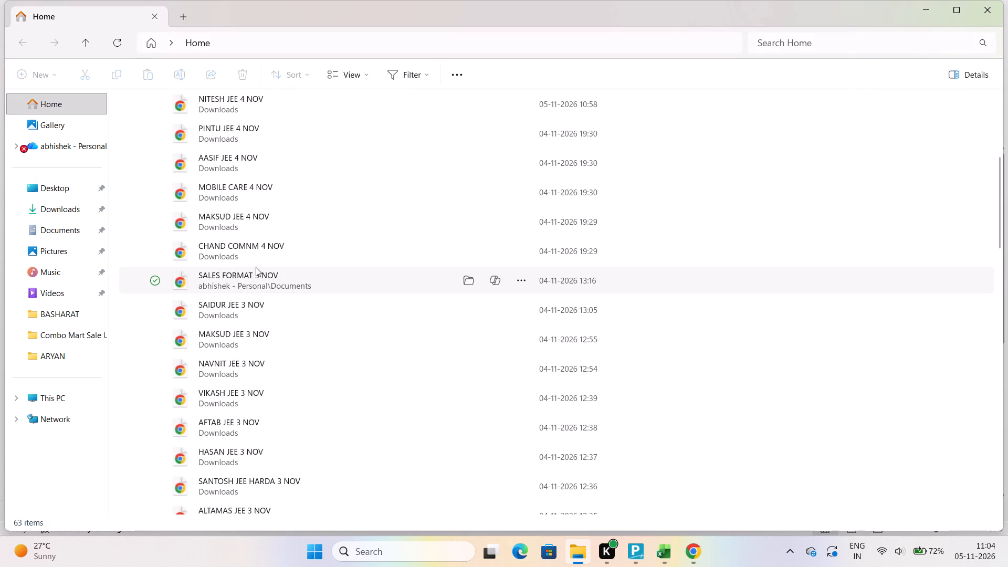
{"action": "left_click", "coordinate": [268, 249]}
{"action": "triple_click", "coordinate": [268, 249]}
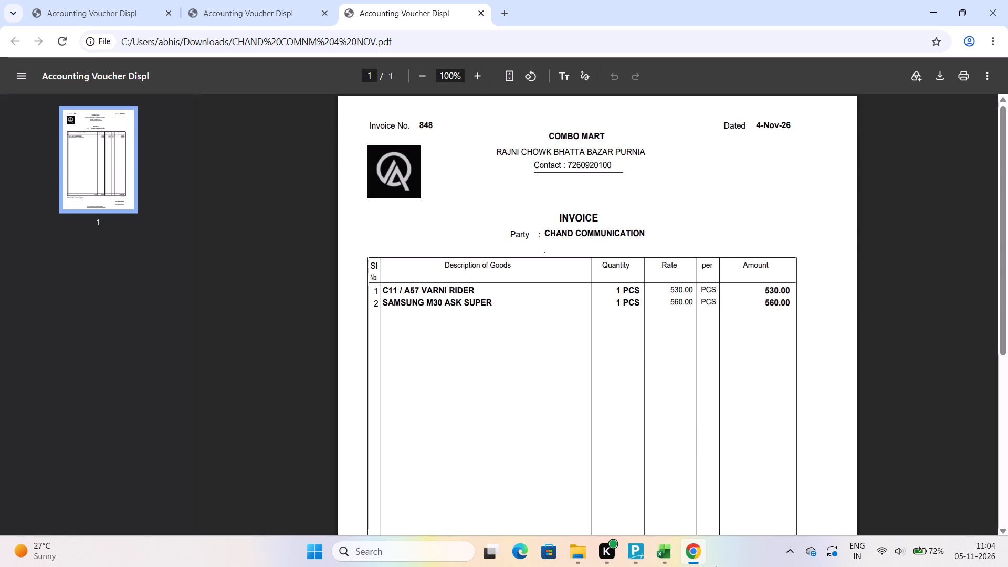
{"action": "scroll", "coordinate": [699, 432], "scroll_direction": "down", "scroll_amount": 5}
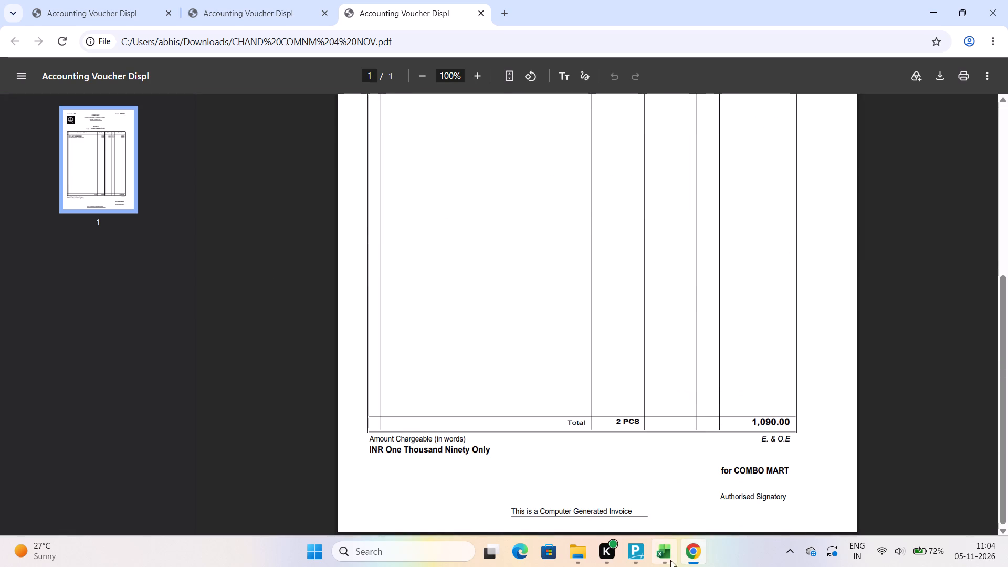
Switch to the SALE UPDATE workbook in Excel and enter CHAND COMM as the name in cell A8.
{"action": "left_click", "coordinate": [669, 558]}
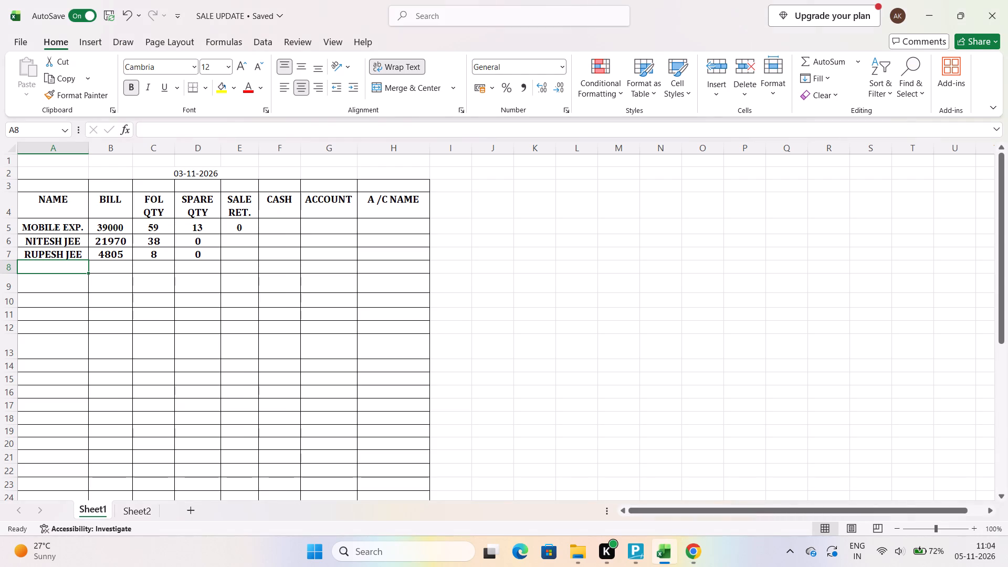
{"action": "key", "text": "c"}
{"action": "type", "text": "HAND"}
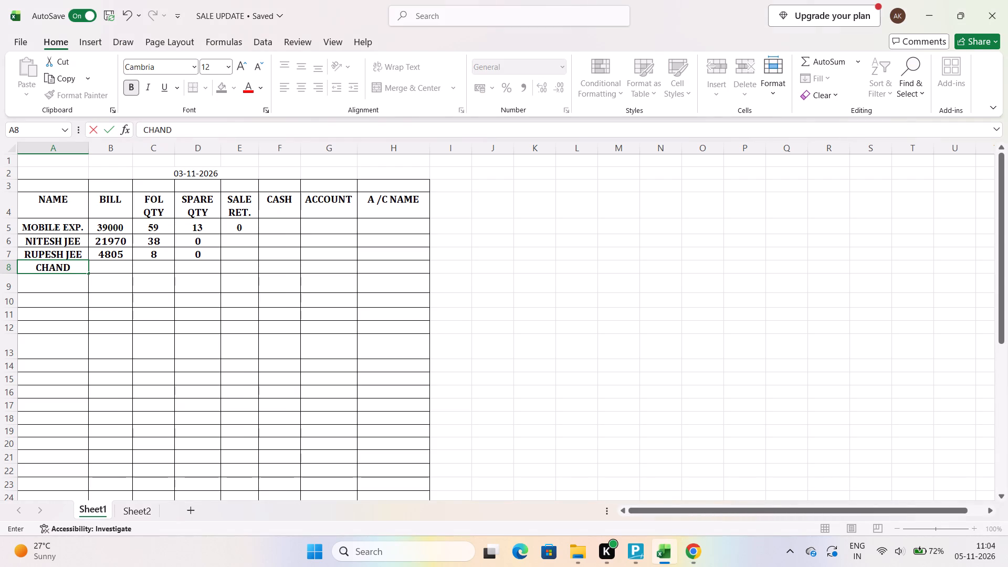
{"action": "key", "text": "space"}
{"action": "type", "text": "COMM"}
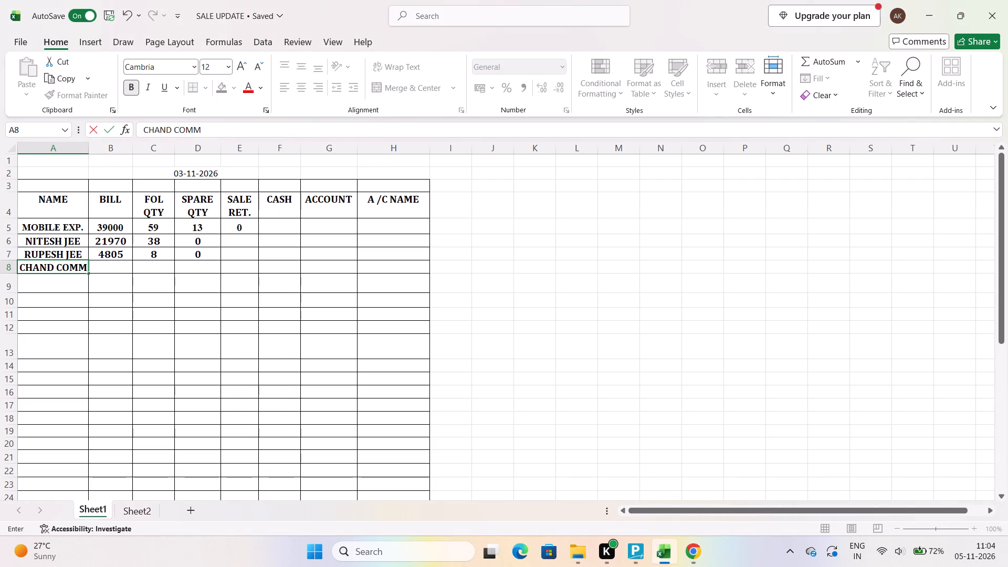
{"action": "key", "text": "Right"}
Shorten the name in cell A8 to CHAND COM and select the BILL cell beside it.
{"action": "key", "text": "BackSpace"}
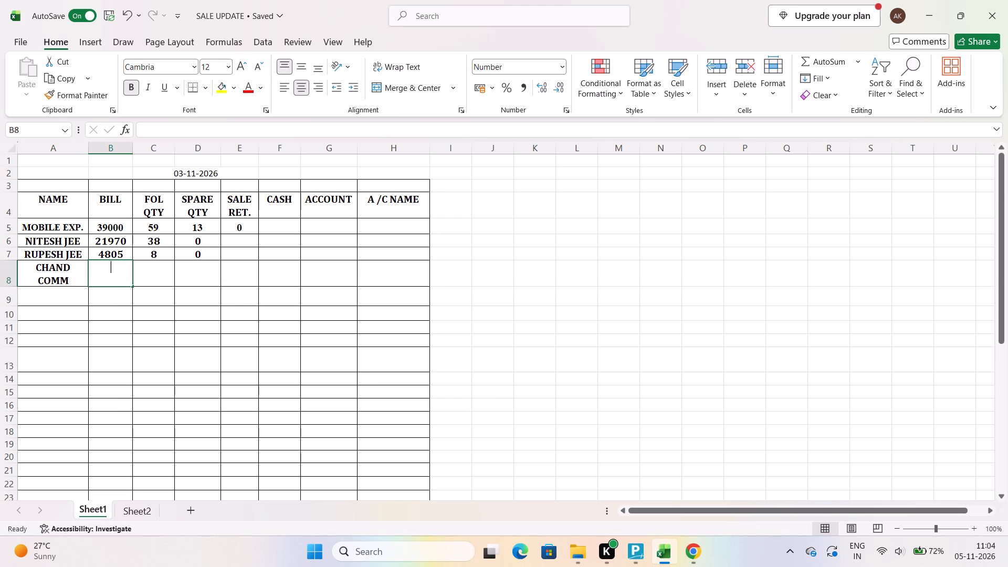
{"action": "key", "text": "BackSpace"}
{"action": "key", "text": "BackSpace"}
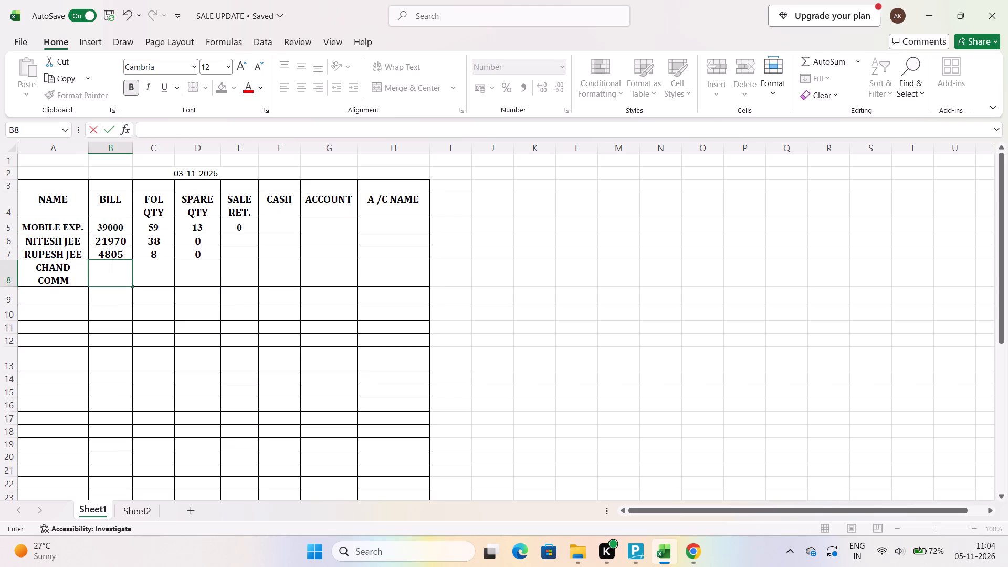
{"action": "key", "text": "BackSpace"}
{"action": "key", "text": "Left"}
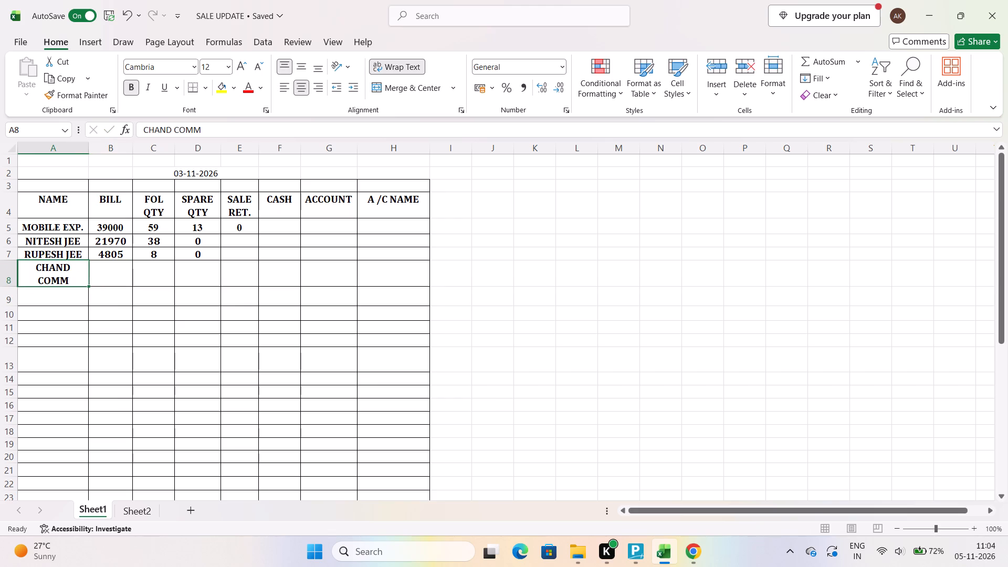
{"action": "left_click", "coordinate": [69, 280]}
{"action": "double_click", "coordinate": [75, 281]}
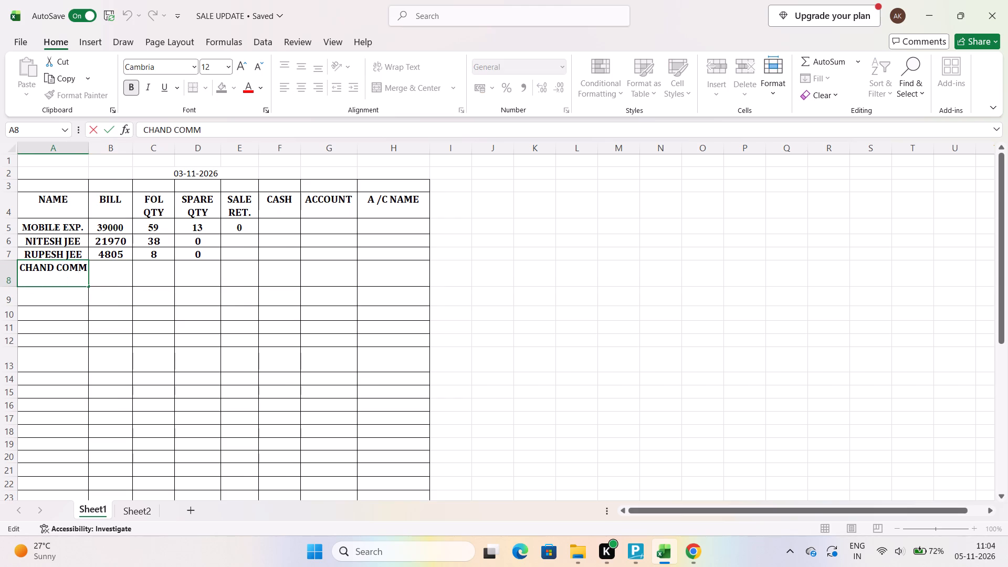
{"action": "key", "text": "BackSpace"}
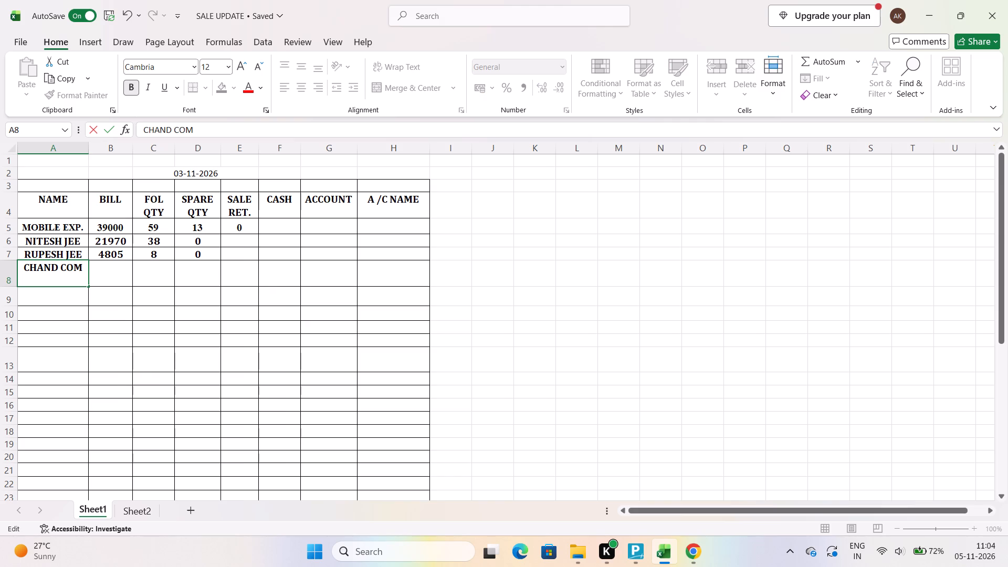
{"action": "left_click", "coordinate": [109, 281]}
{"action": "left_click", "coordinate": [104, 263]}
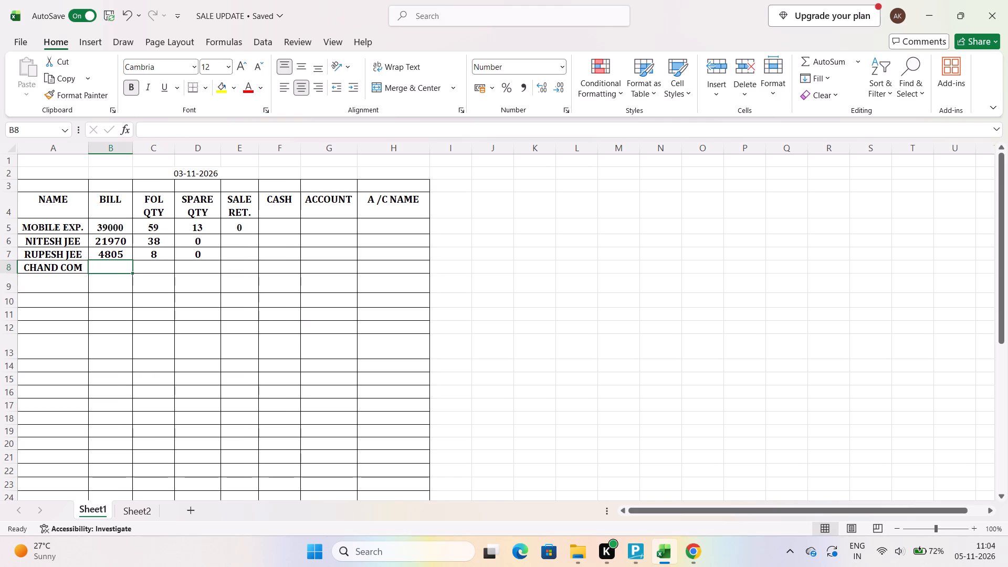
Reduce the height of row 9 to about 18.
{"action": "left_click_drag", "start_coordinate": [15, 293], "coordinate": [11, 289]}
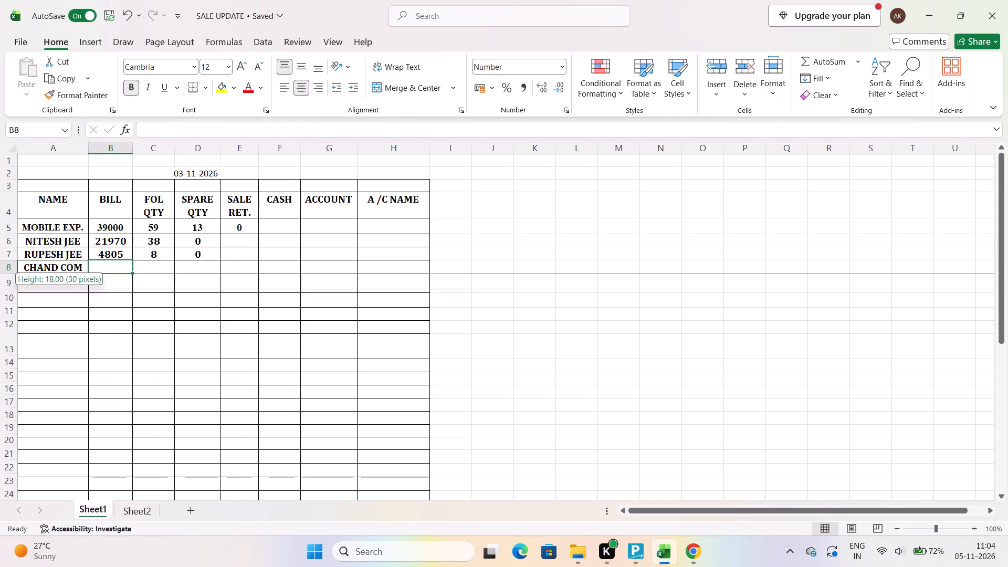
Increase the height of row 7, the RUPESH JEE row, to about 18.6.
{"action": "left_click_drag", "start_coordinate": [11, 289], "coordinate": [11, 288]}
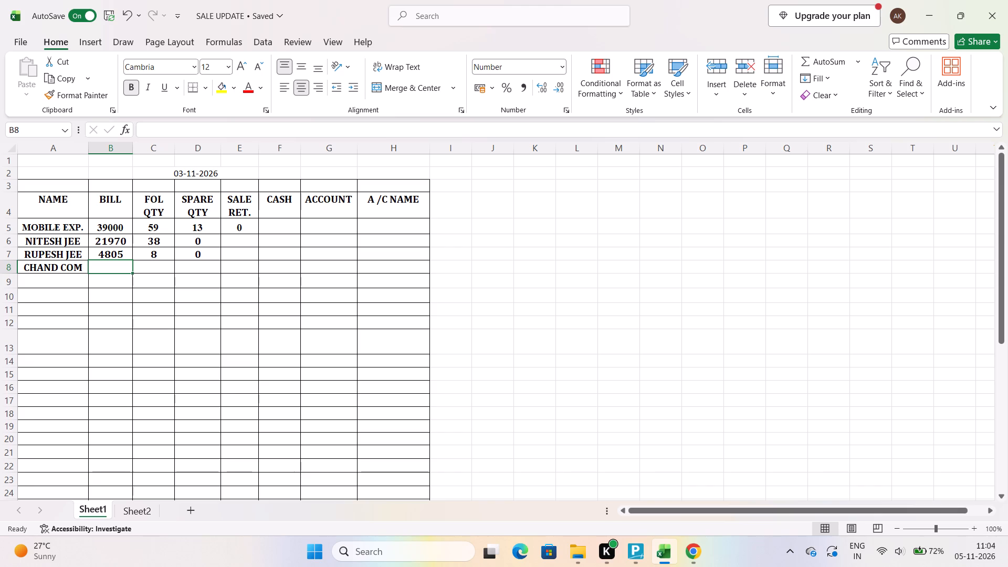
{"action": "left_click", "coordinate": [18, 258]}
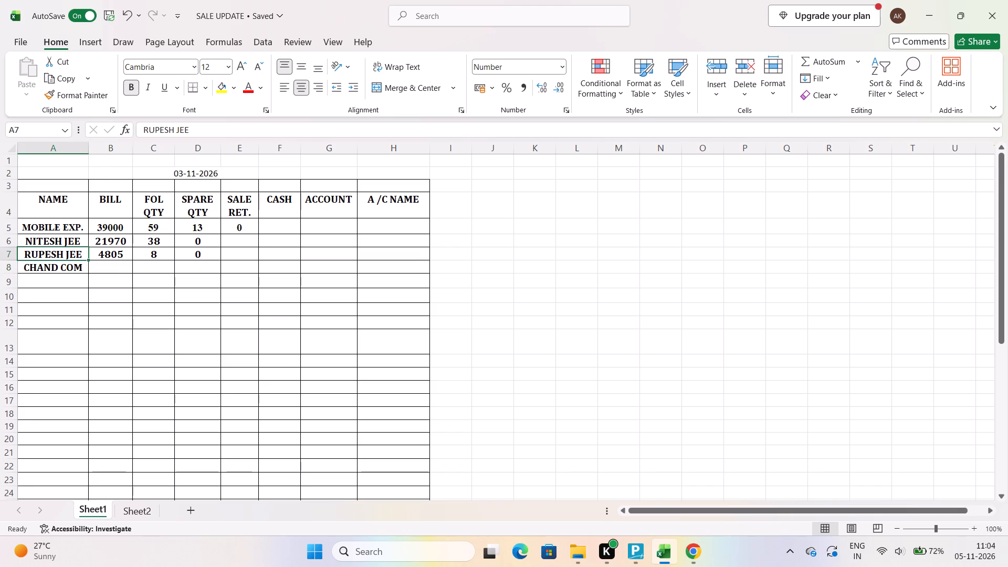
{"action": "left_click", "coordinate": [12, 258]}
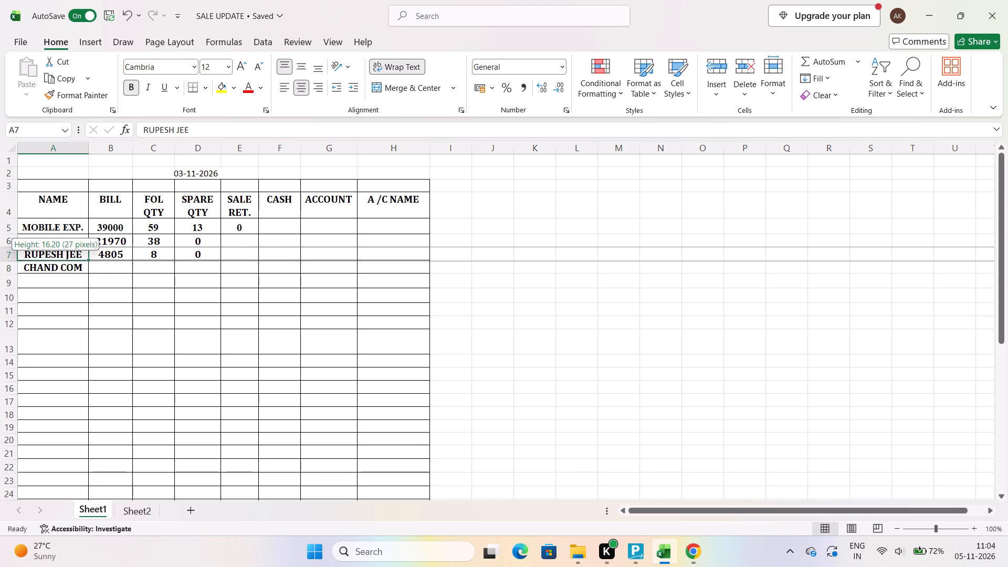
Check the CHAND COMNM invoice totals in Chrome and enter BILL 1090, FOL QTY 2 and SPARE QTY 0 in the CHAND COM row.
{"action": "left_click", "coordinate": [112, 270]}
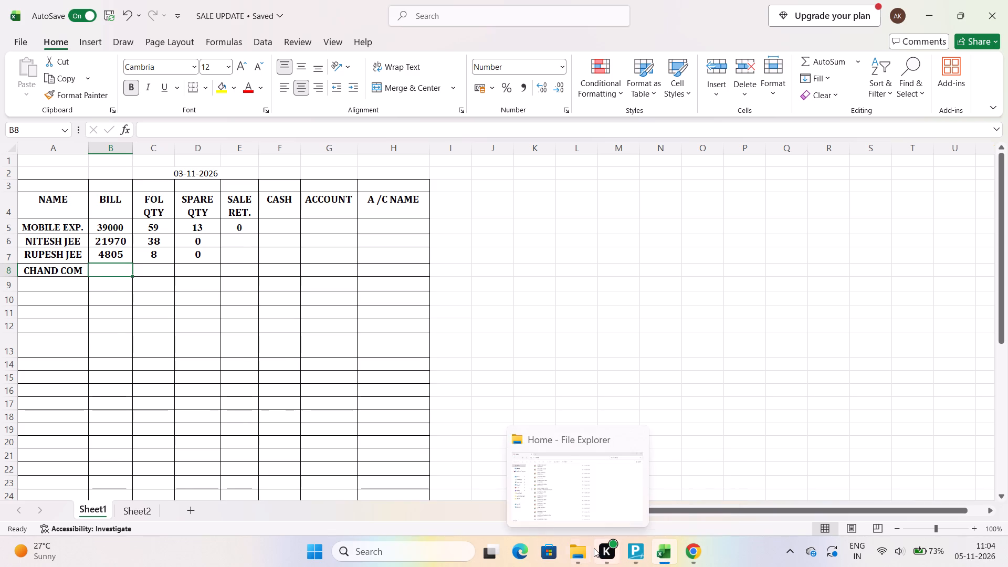
{"action": "left_click", "coordinate": [690, 552]}
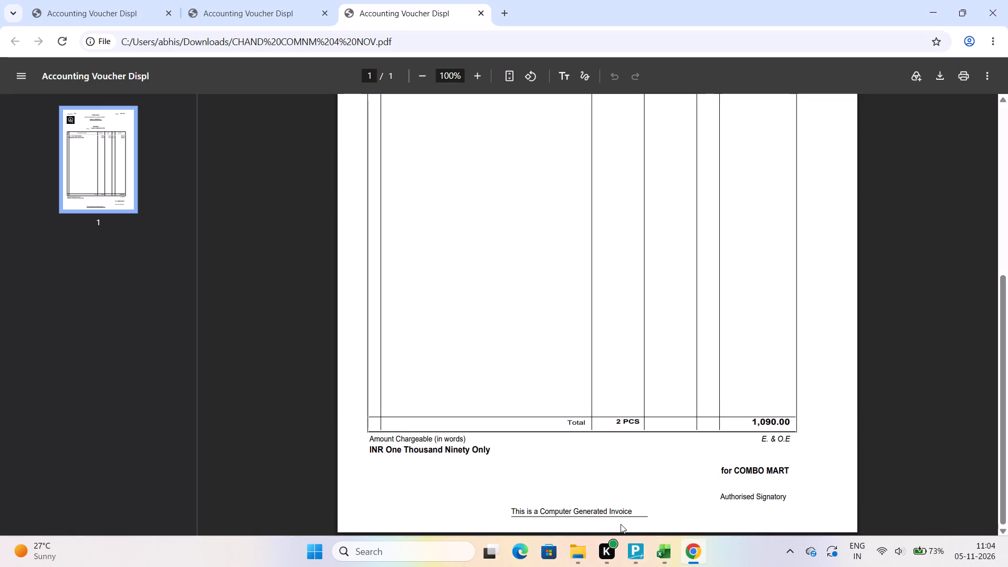
{"action": "scroll", "coordinate": [621, 524], "scroll_direction": "up", "scroll_amount": 5}
{"action": "scroll", "coordinate": [621, 524], "scroll_direction": "down", "scroll_amount": 6}
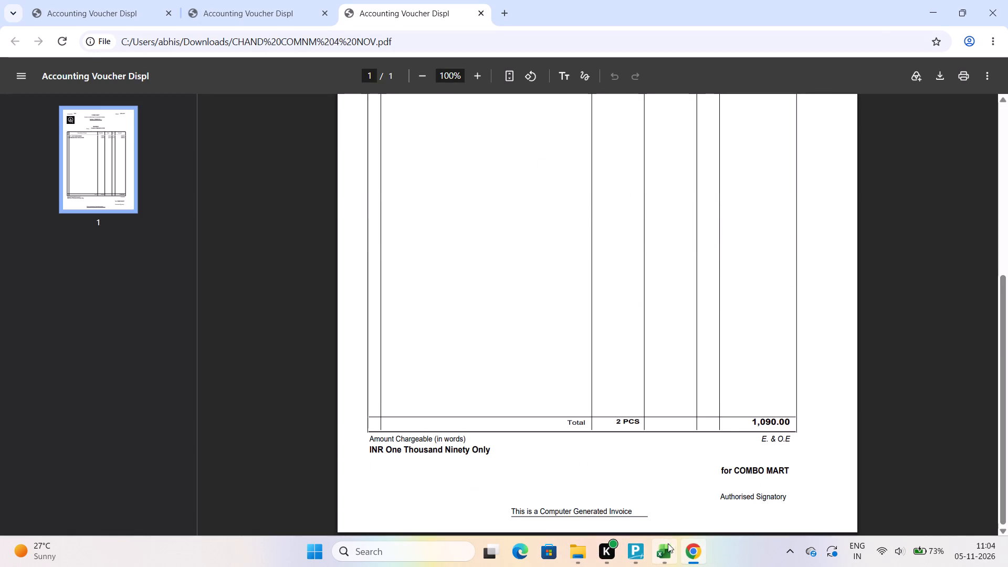
{"action": "left_click", "coordinate": [673, 550]}
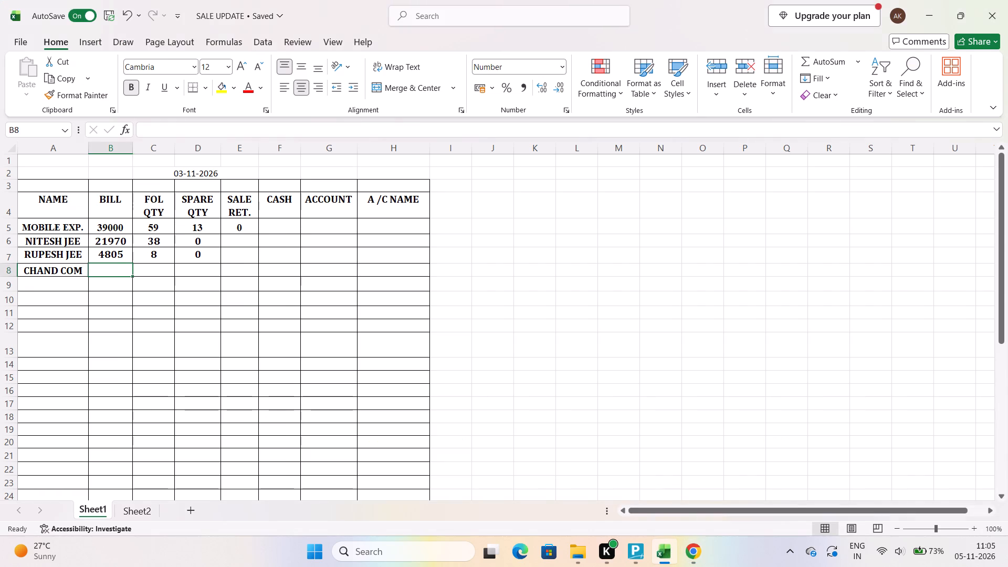
{"action": "type", "text": "1090"}
{"action": "key", "text": "Right"}
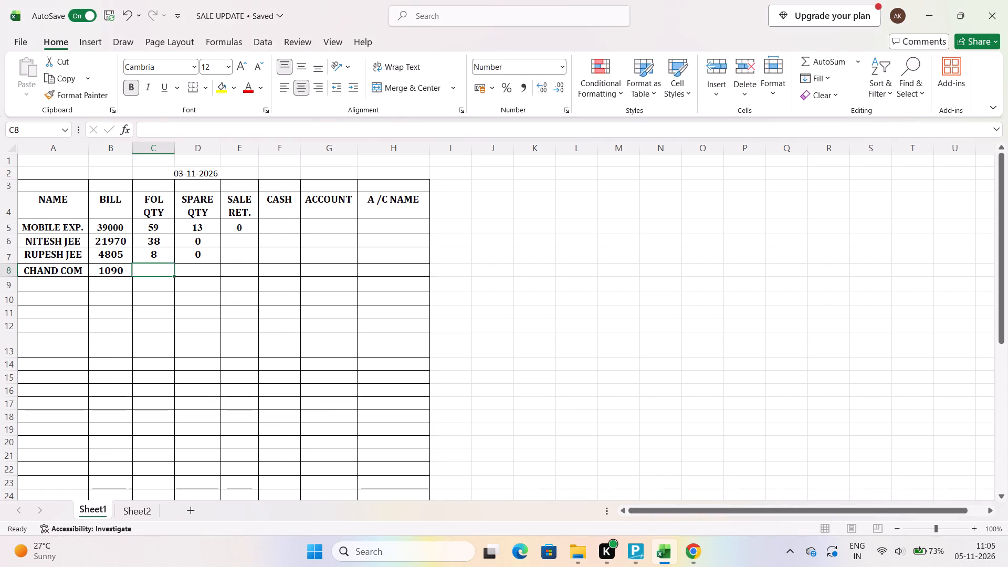
{"action": "key", "text": "2"}
{"action": "key", "text": "Right"}
{"action": "key", "text": "0"}
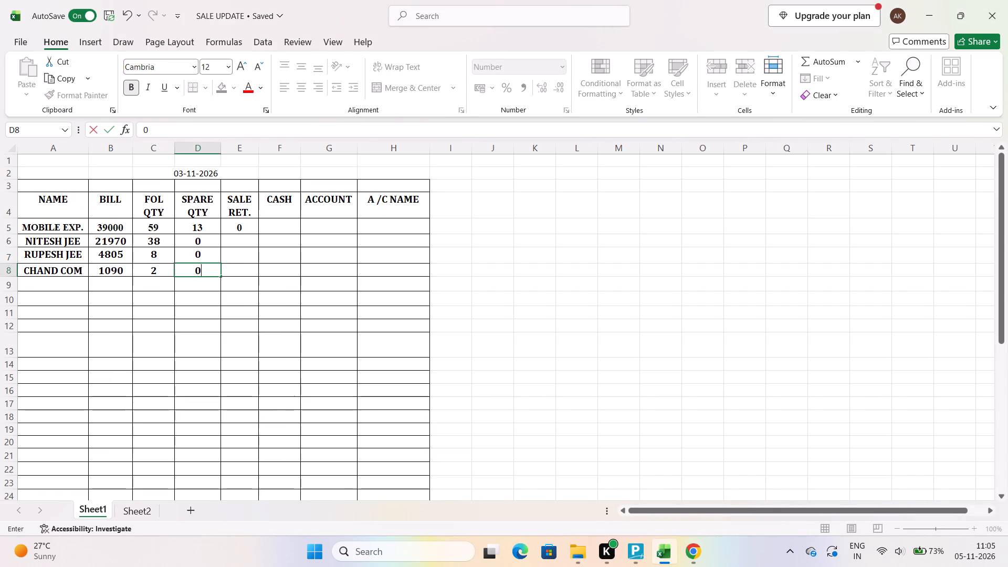
{"action": "left_click", "coordinate": [47, 284]}
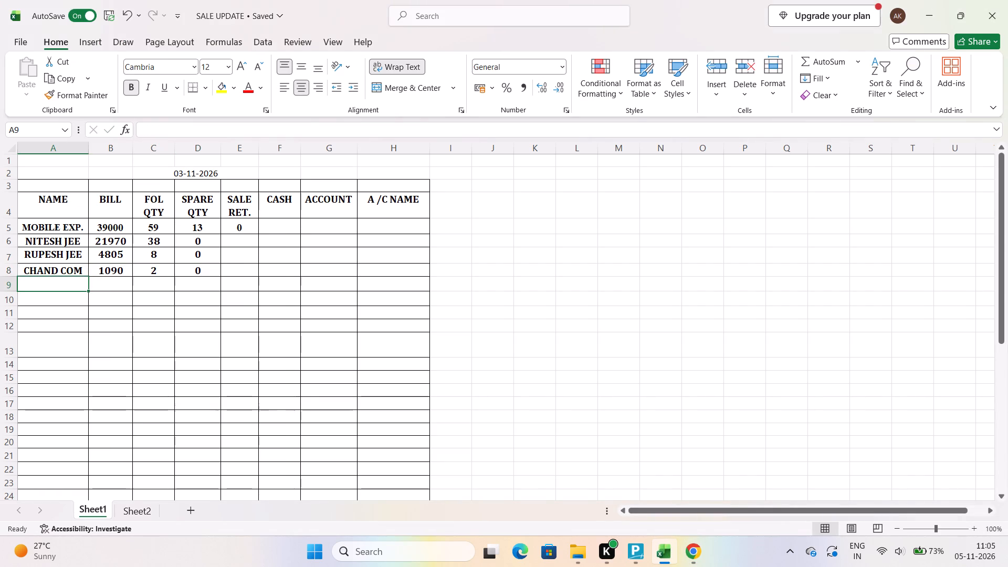
{"action": "left_click", "coordinate": [582, 559]}
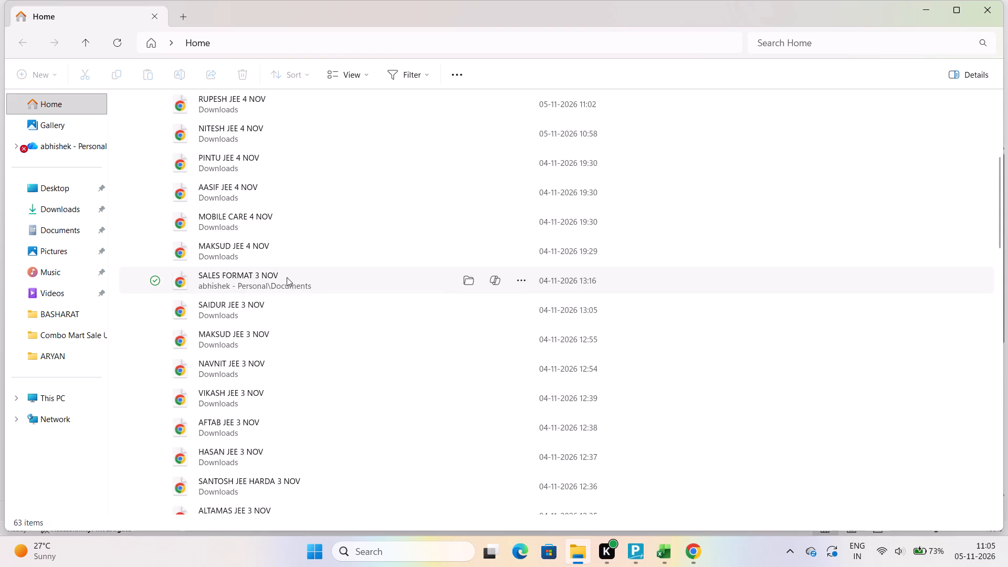
{"action": "double_click", "coordinate": [289, 250]}
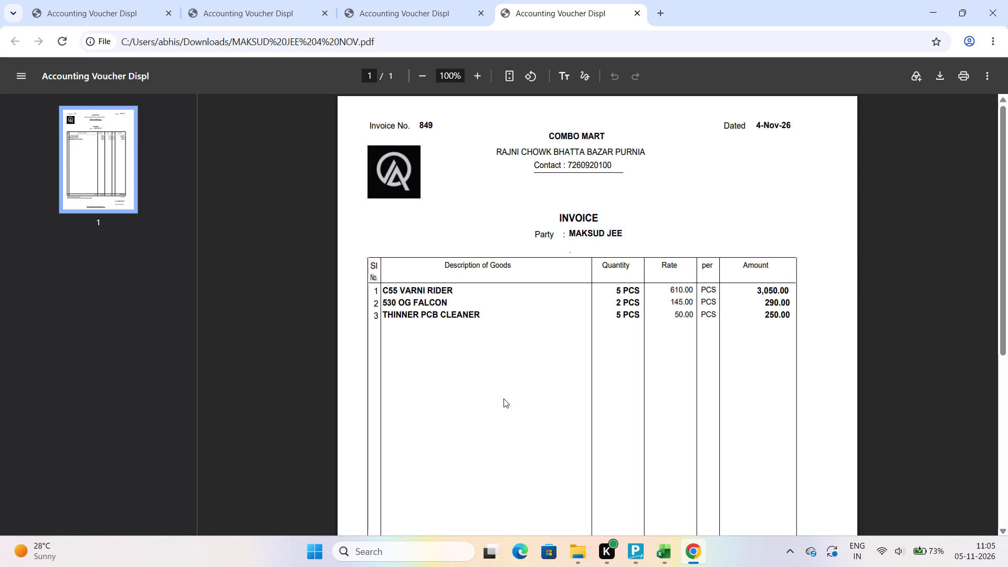
{"action": "scroll", "coordinate": [576, 377], "scroll_direction": "down", "scroll_amount": 5}
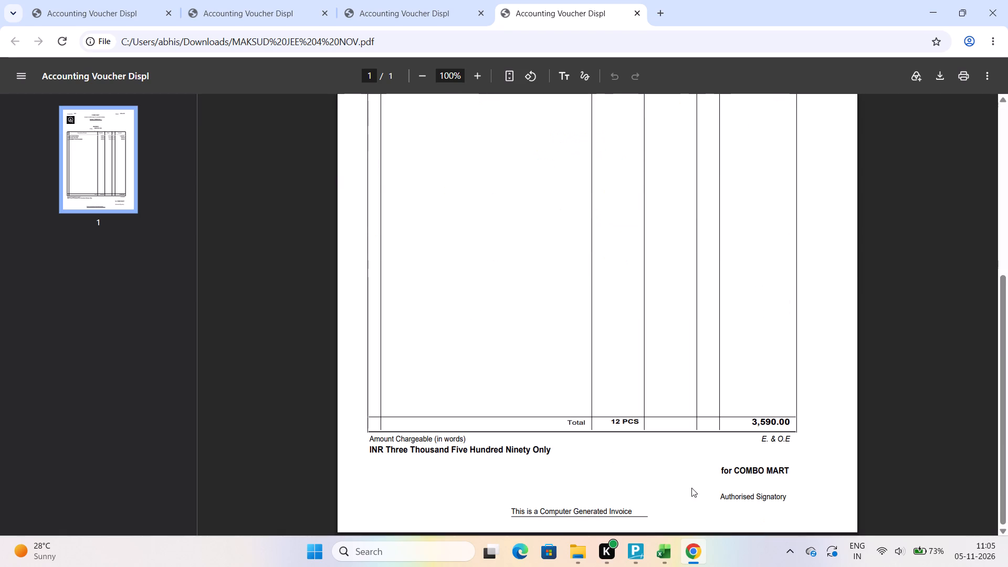
{"action": "left_click", "coordinate": [669, 547]}
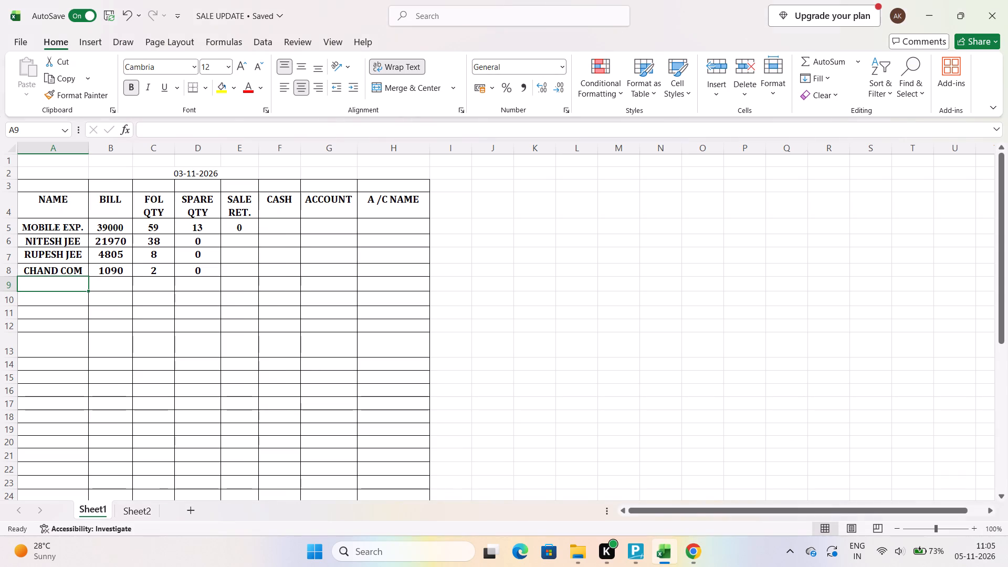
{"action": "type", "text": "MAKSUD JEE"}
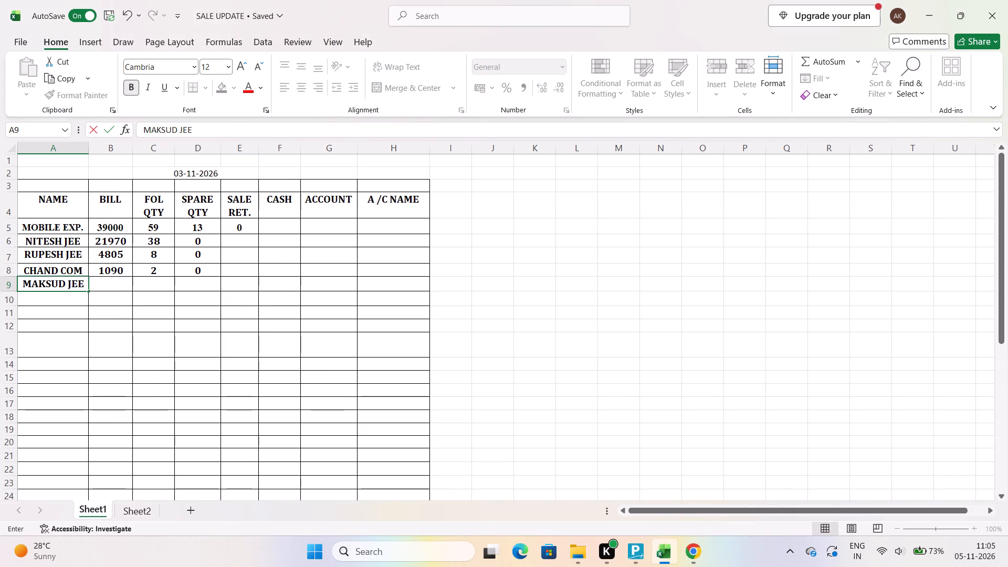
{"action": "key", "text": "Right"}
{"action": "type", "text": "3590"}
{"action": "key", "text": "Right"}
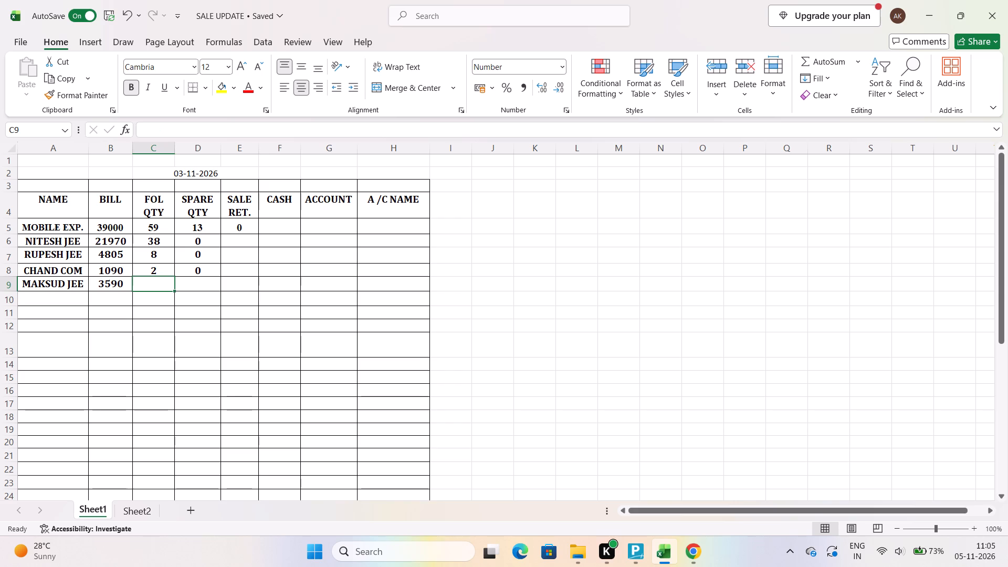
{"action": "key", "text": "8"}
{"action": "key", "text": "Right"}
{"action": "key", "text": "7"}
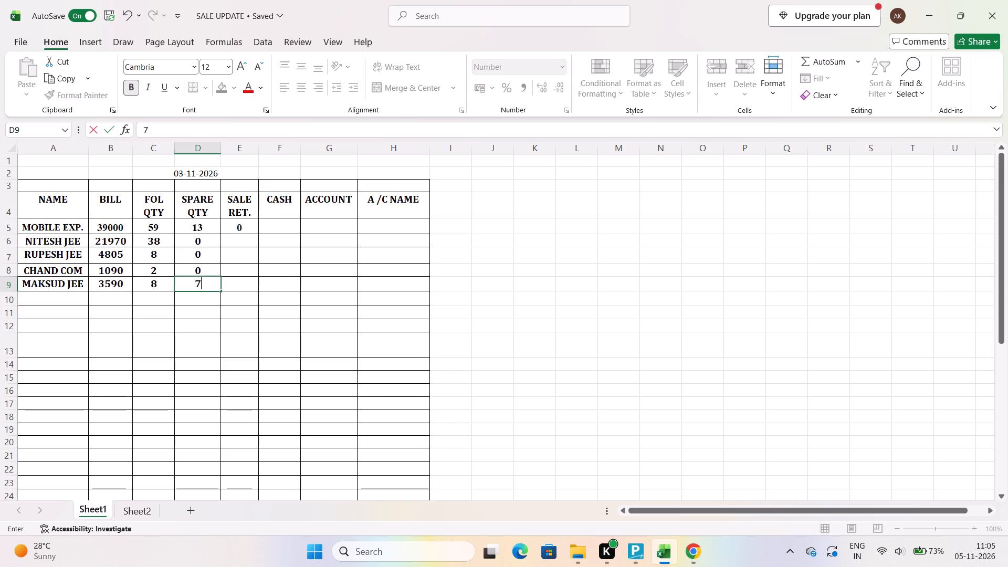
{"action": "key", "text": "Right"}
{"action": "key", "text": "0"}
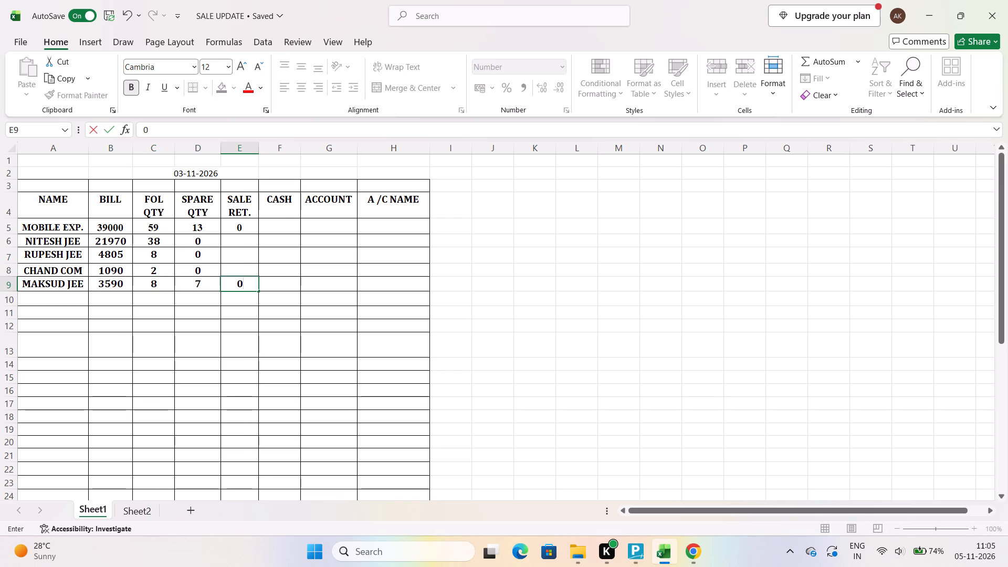
Correct the FOL QTY in the MAKSUD JEE row to 5, glancing back at the invoice totals.
{"action": "left_click", "coordinate": [165, 281]}
{"action": "key", "text": "5"}
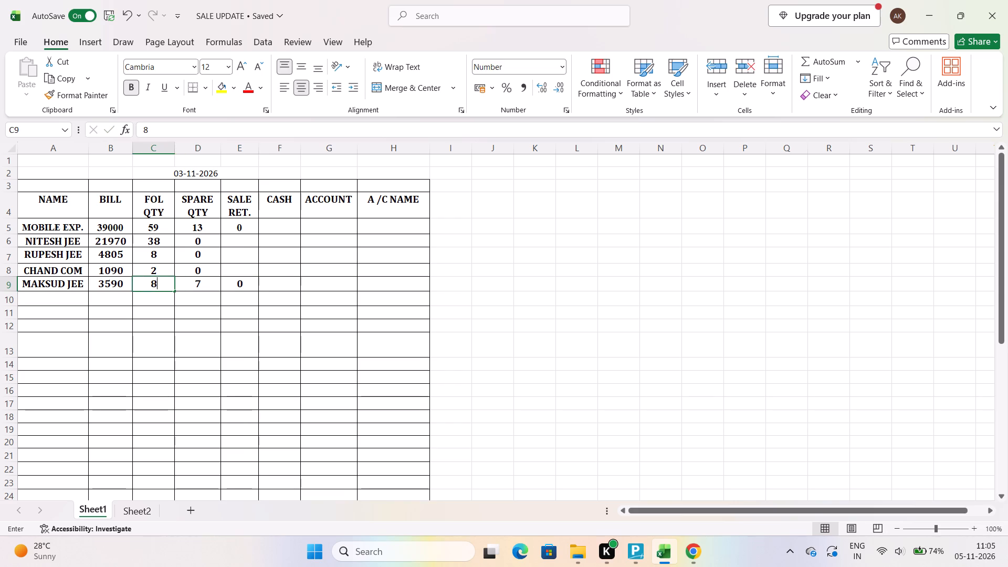
{"action": "left_click", "coordinate": [691, 552]}
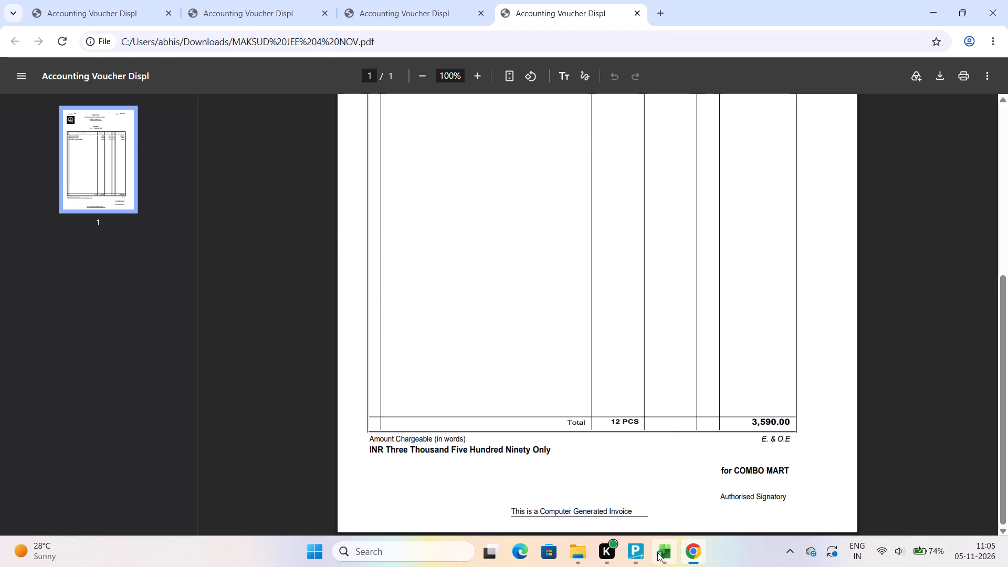
{"action": "left_click", "coordinate": [657, 552]}
{"action": "left_click", "coordinate": [44, 303]}
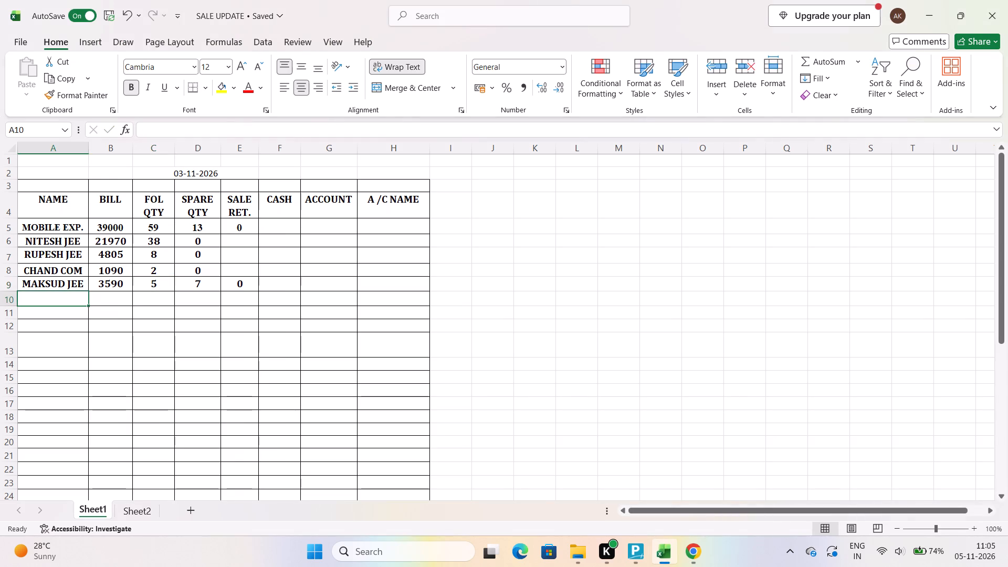
Open the MOBILE CARE 4 NOV invoice from the recent files in File Explorer and go to its totals row.
{"action": "left_click", "coordinate": [581, 553]}
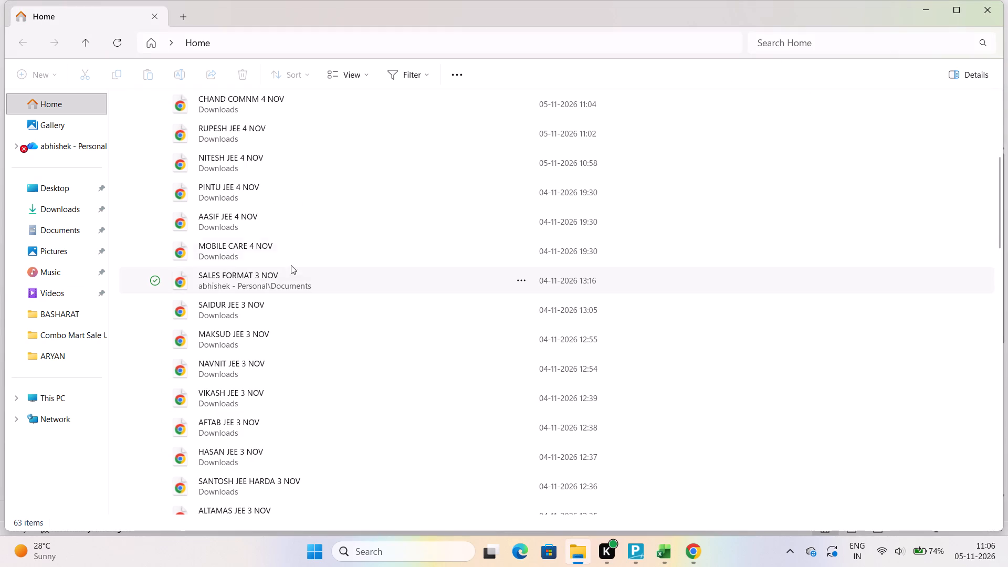
{"action": "double_click", "coordinate": [278, 245]}
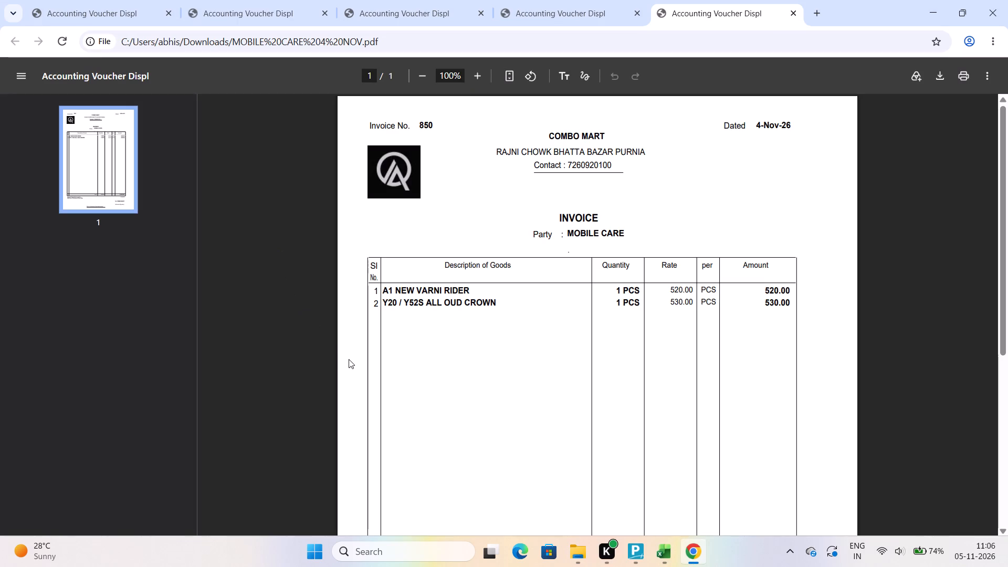
{"action": "scroll", "coordinate": [521, 370], "scroll_direction": "down", "scroll_amount": 7}
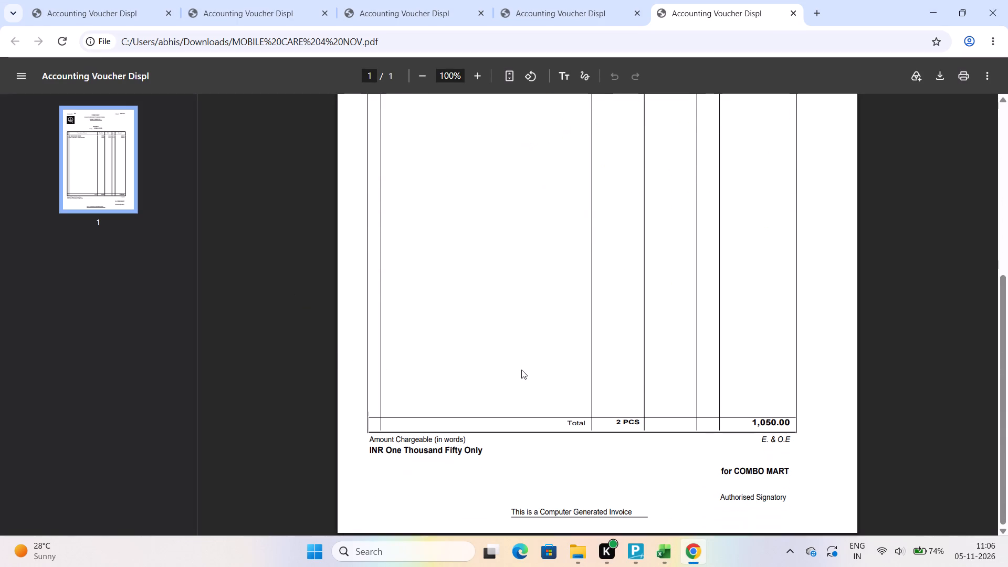
In Excel, fill row 10 with name MOBILE CARE, BILL 1050, FOL QTY 2 and SPARE QTY 0.
{"action": "left_click", "coordinate": [667, 552]}
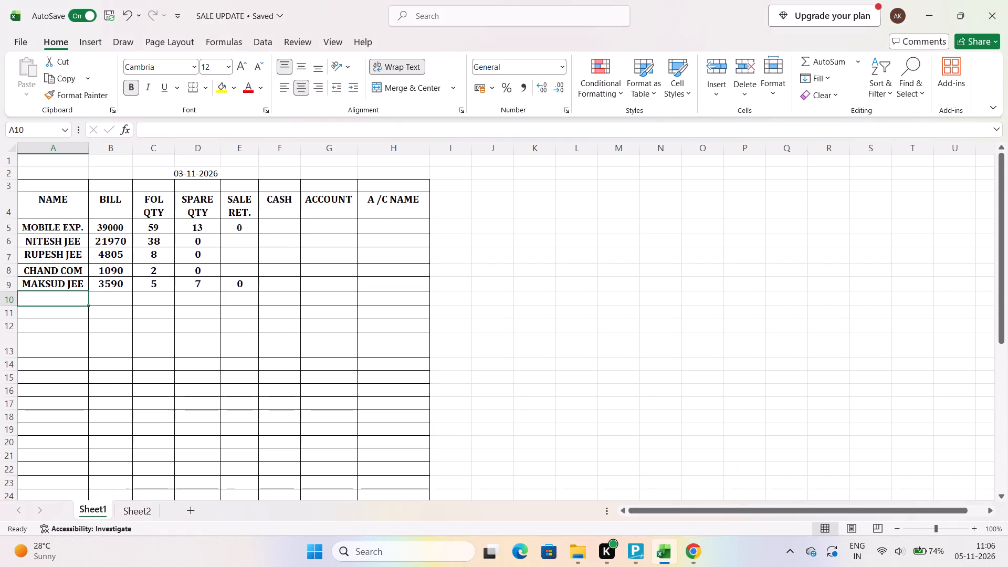
{"action": "type", "text": "MOBILE"}
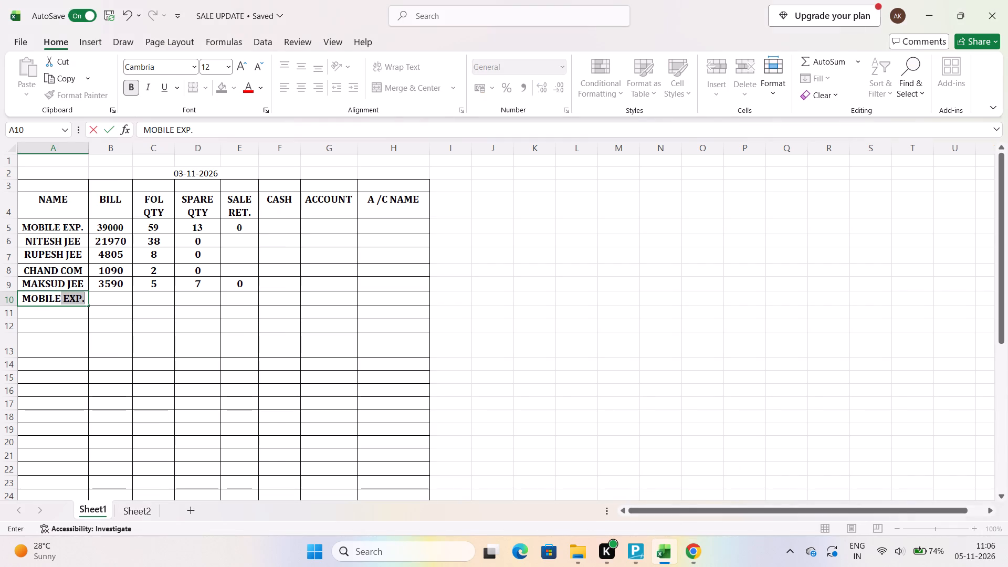
{"action": "key", "text": "space"}
{"action": "type", "text": "CARE"}
{"action": "key", "text": "Right"}
{"action": "type", "text": "1050"}
{"action": "key", "text": "Right"}
{"action": "key", "text": "2"}
{"action": "key", "text": "Right"}
{"action": "key", "text": "0"}
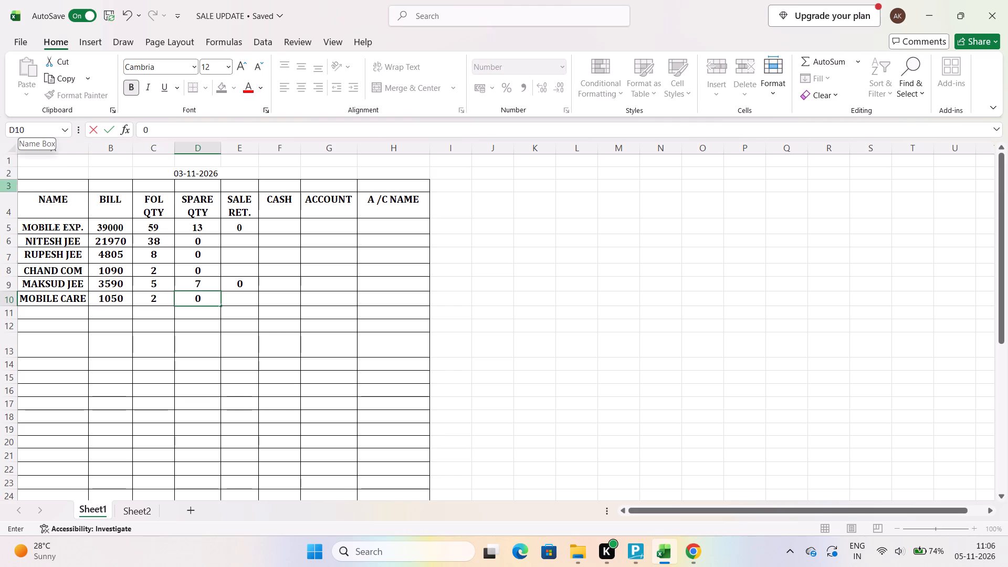
{"action": "left_click", "coordinate": [41, 310]}
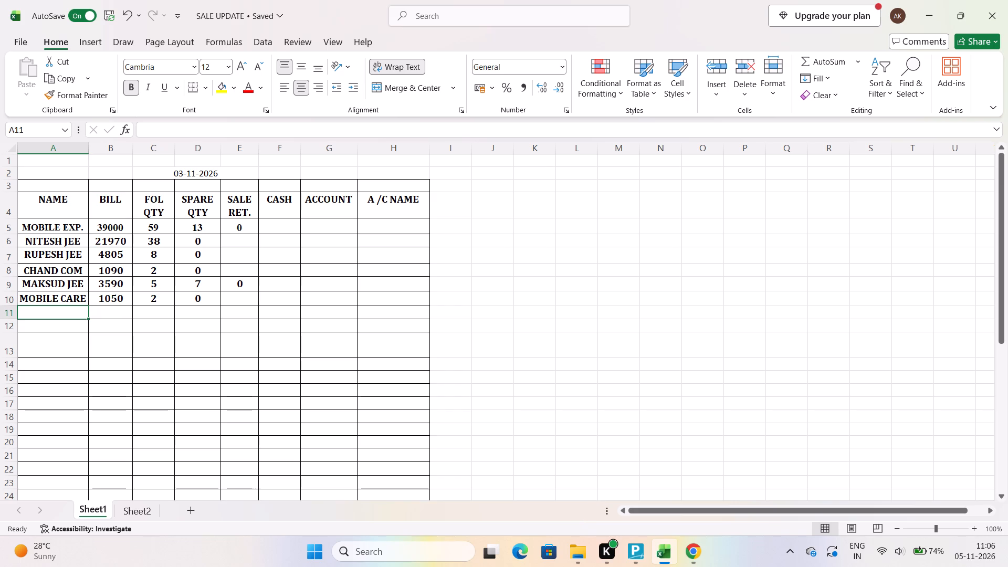
Dismiss the WhatsApp message notification over the worksheet.
{"action": "left_click", "coordinate": [664, 557]}
{"action": "left_click", "coordinate": [658, 555]}
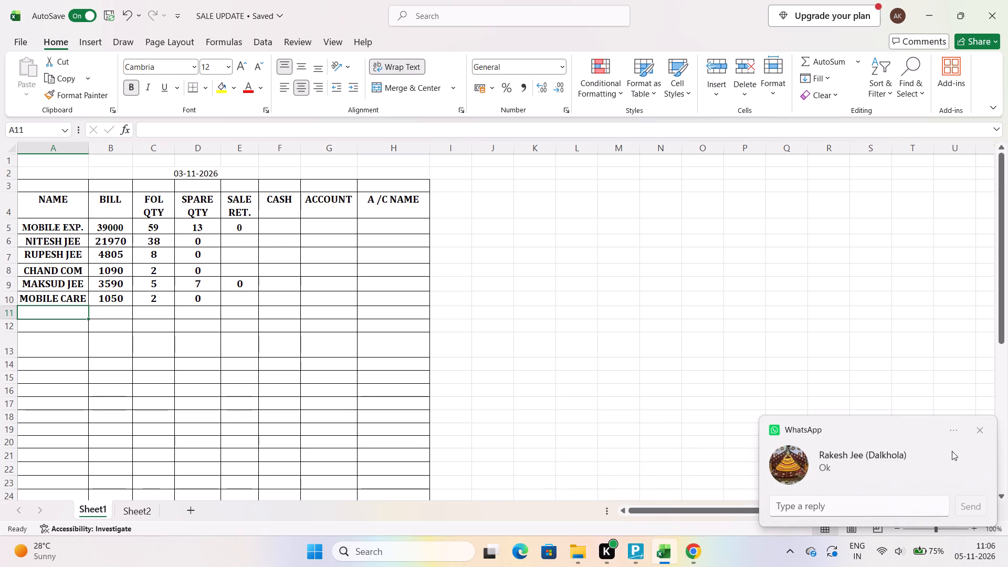
{"action": "left_click", "coordinate": [981, 432]}
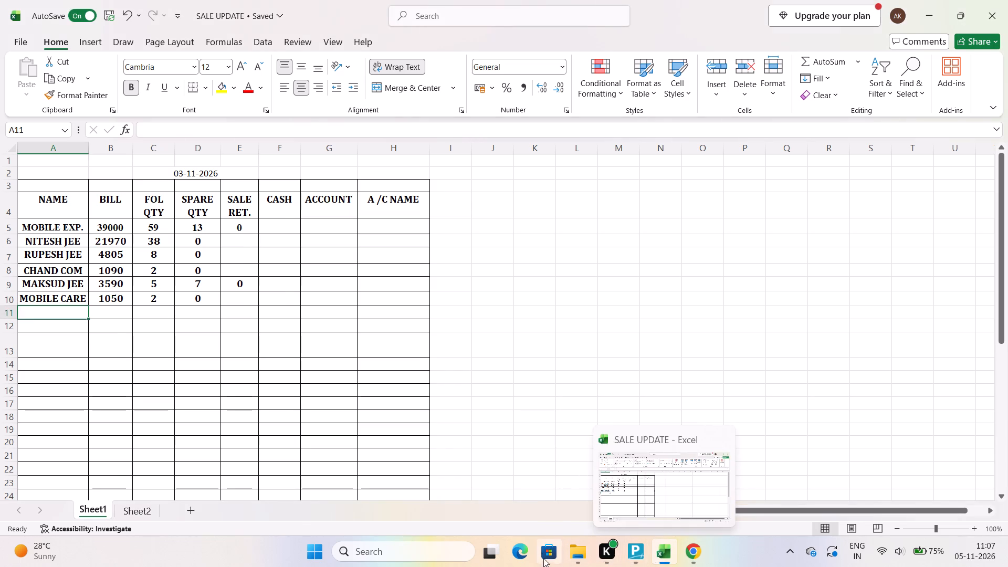
Open the AASIF JEE 4 NOV invoice from the recent files in File Explorer and go to its totals row.
{"action": "left_click", "coordinate": [576, 550]}
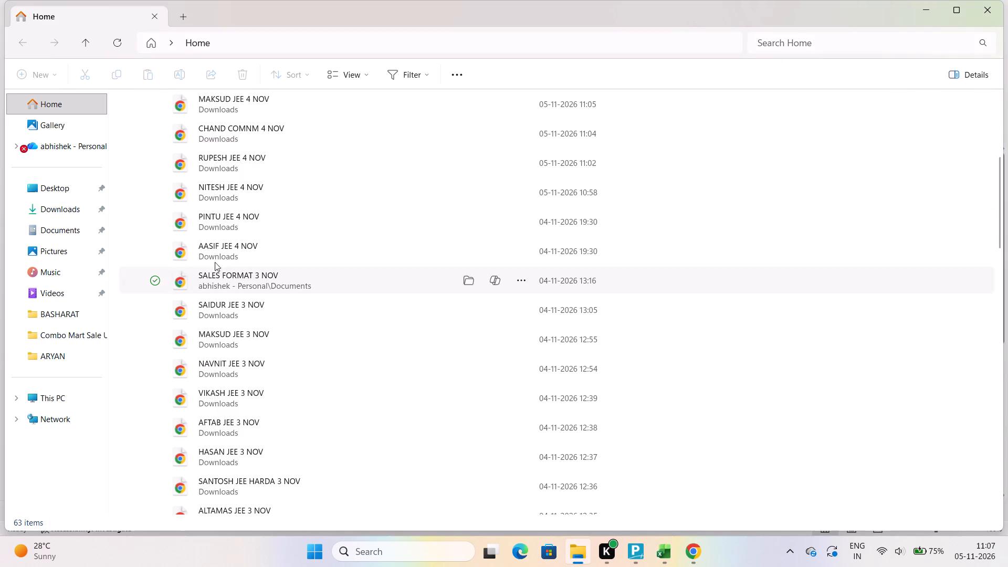
{"action": "left_click", "coordinate": [984, 430]}
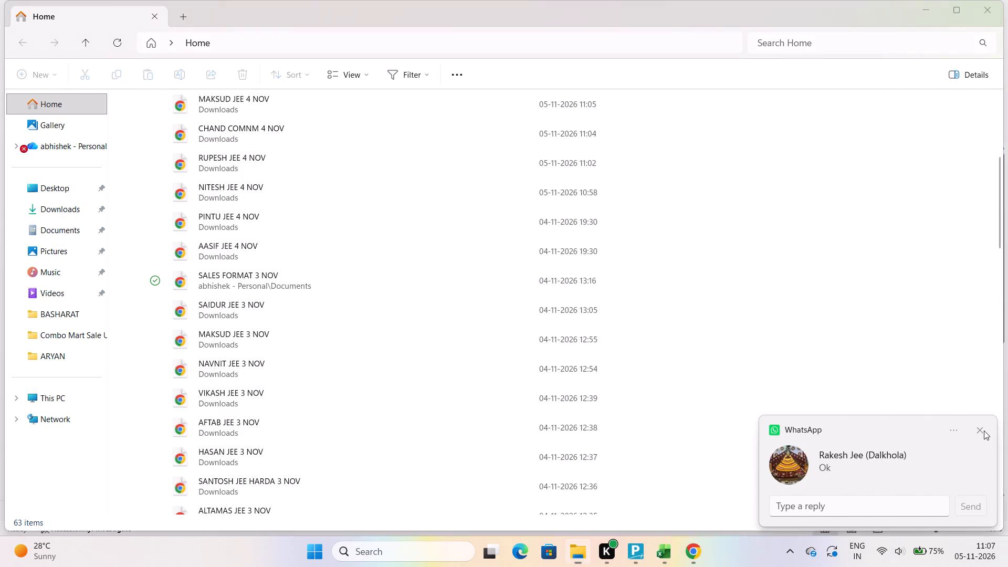
{"action": "left_click", "coordinate": [360, 255]}
{"action": "double_click", "coordinate": [360, 255]}
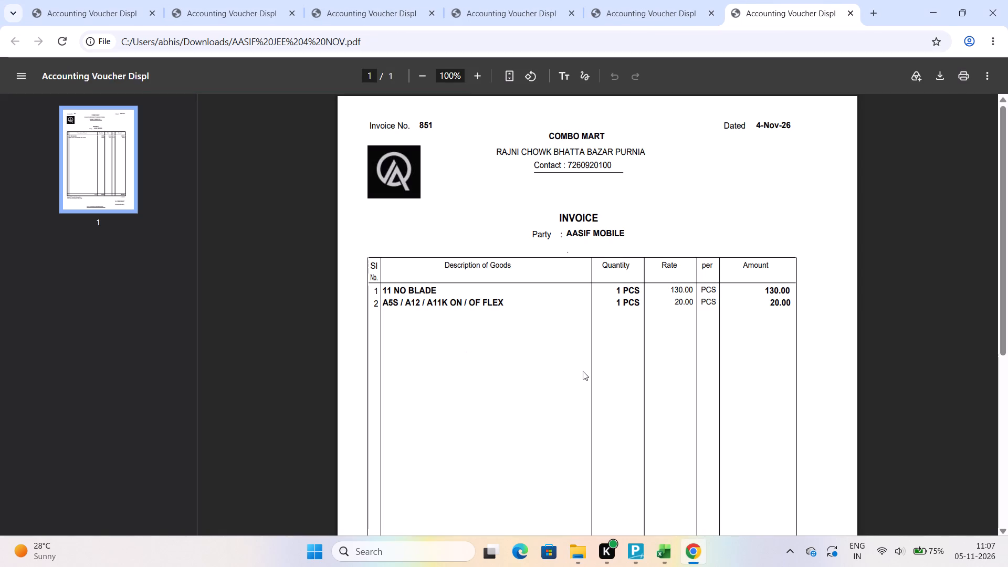
{"action": "scroll", "coordinate": [606, 356], "scroll_direction": "down", "scroll_amount": 6}
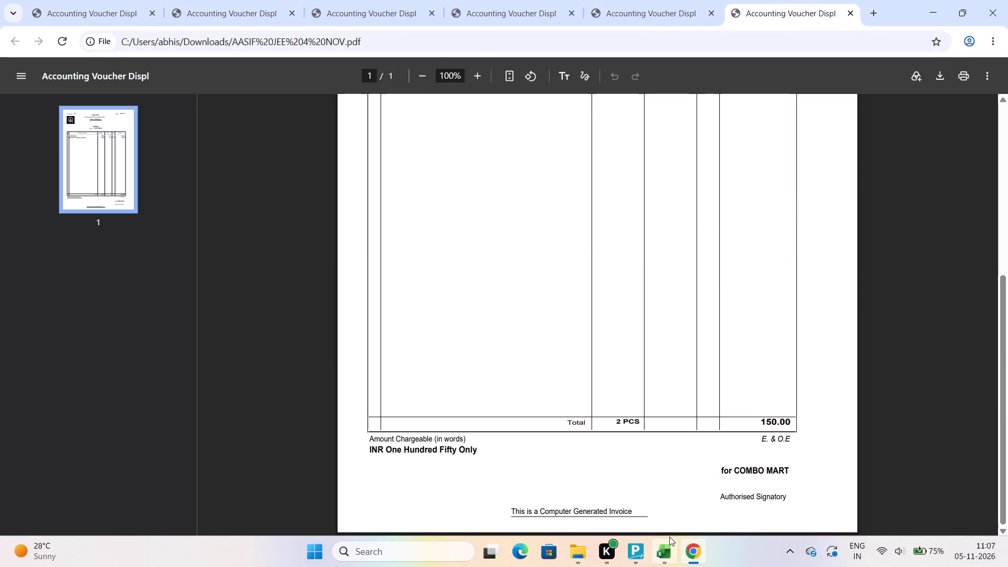
{"action": "left_click", "coordinate": [665, 546]}
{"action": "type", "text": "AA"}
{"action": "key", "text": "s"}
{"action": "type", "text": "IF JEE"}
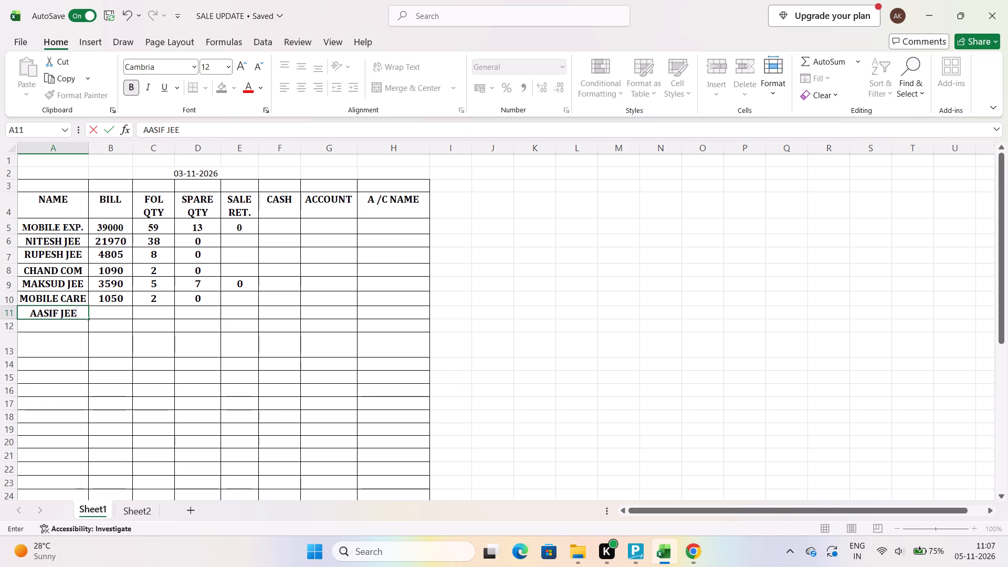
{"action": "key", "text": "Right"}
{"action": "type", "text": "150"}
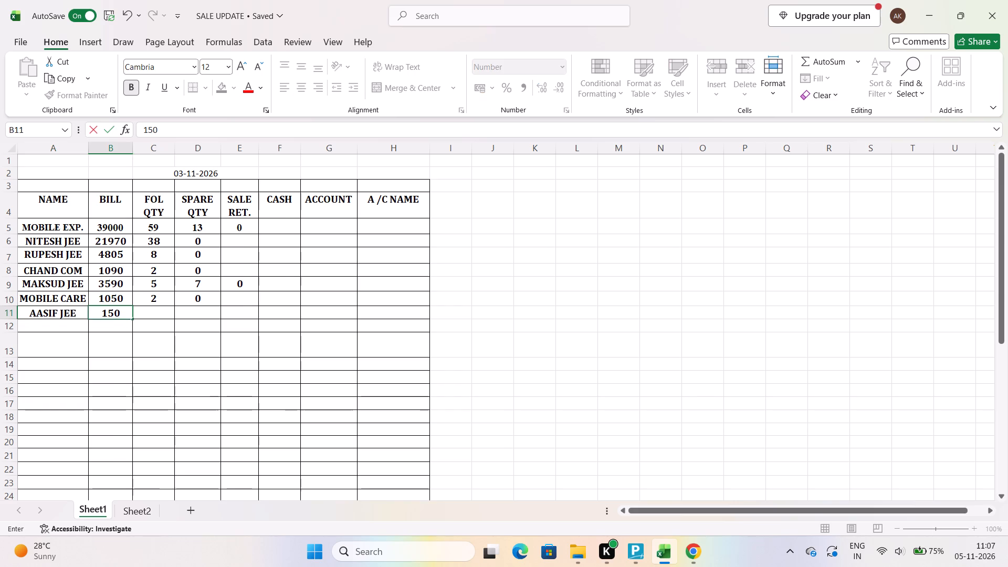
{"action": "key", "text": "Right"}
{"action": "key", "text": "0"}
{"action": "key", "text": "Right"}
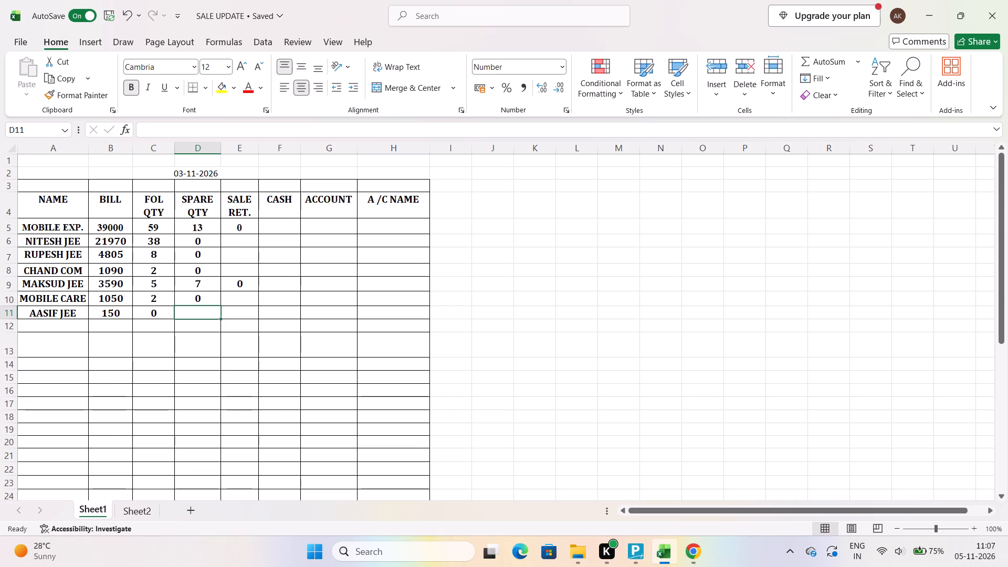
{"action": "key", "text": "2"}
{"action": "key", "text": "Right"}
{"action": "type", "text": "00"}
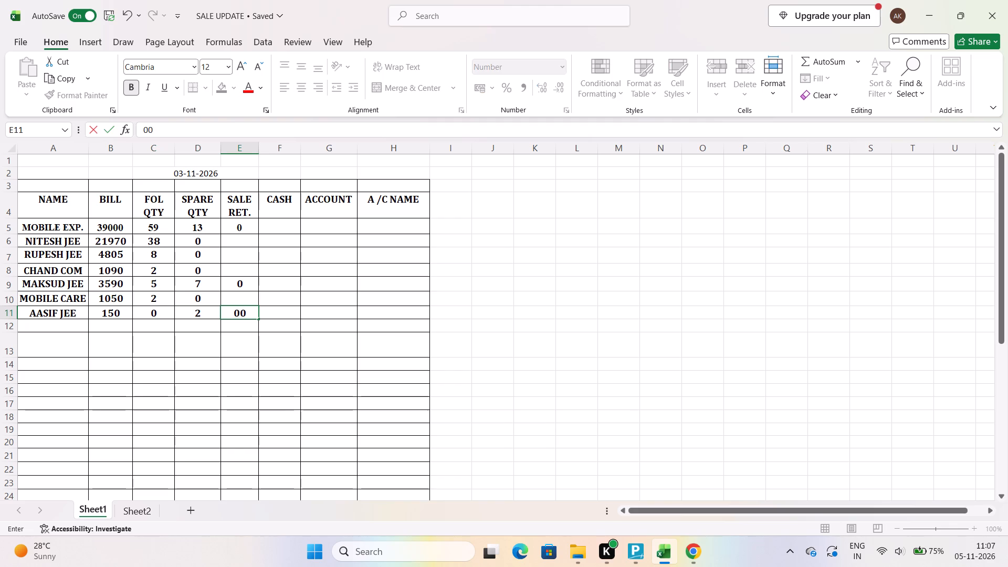
{"action": "left_click", "coordinate": [65, 329]}
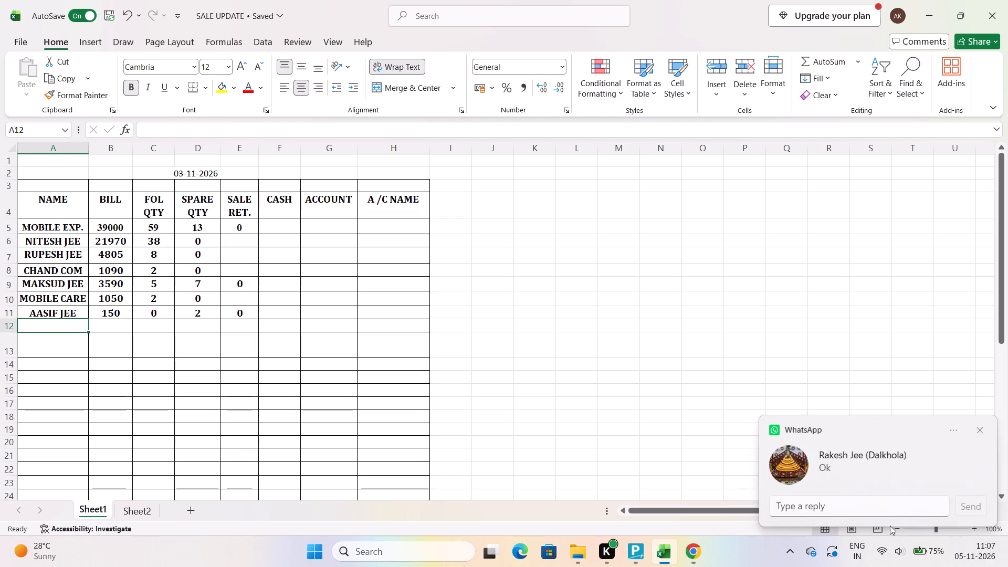
Dismiss the WhatsApp message notification over the worksheet.
{"action": "left_click", "coordinate": [979, 426]}
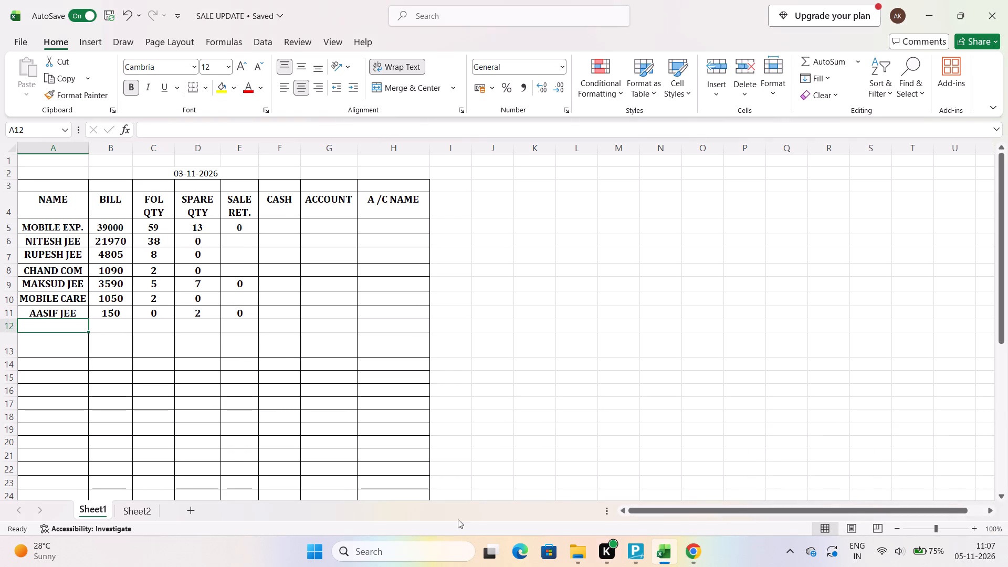
Open the PINTU JEE 4 NOV invoice from the recent files in File Explorer and go to its totals row.
{"action": "left_click", "coordinate": [579, 548]}
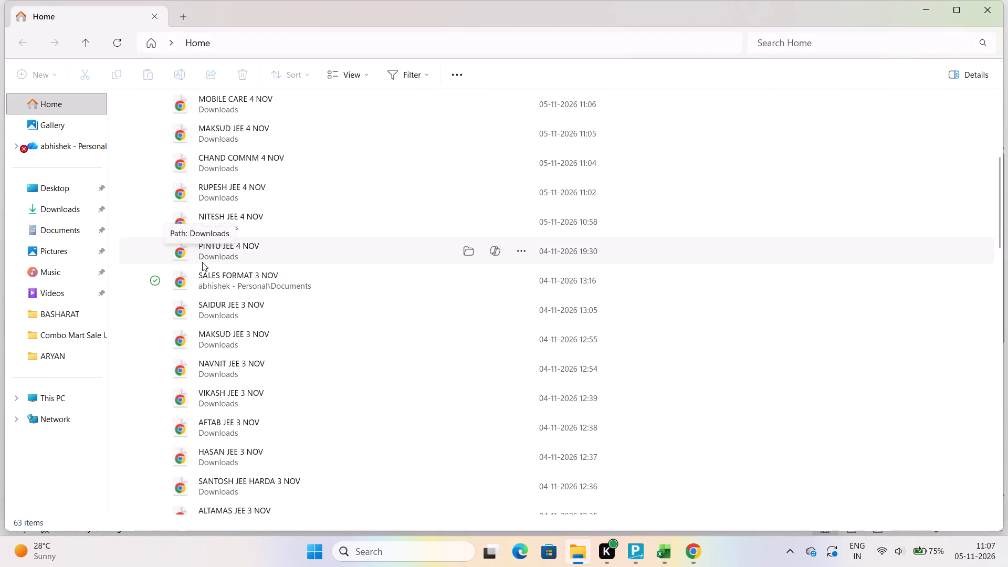
{"action": "double_click", "coordinate": [234, 246]}
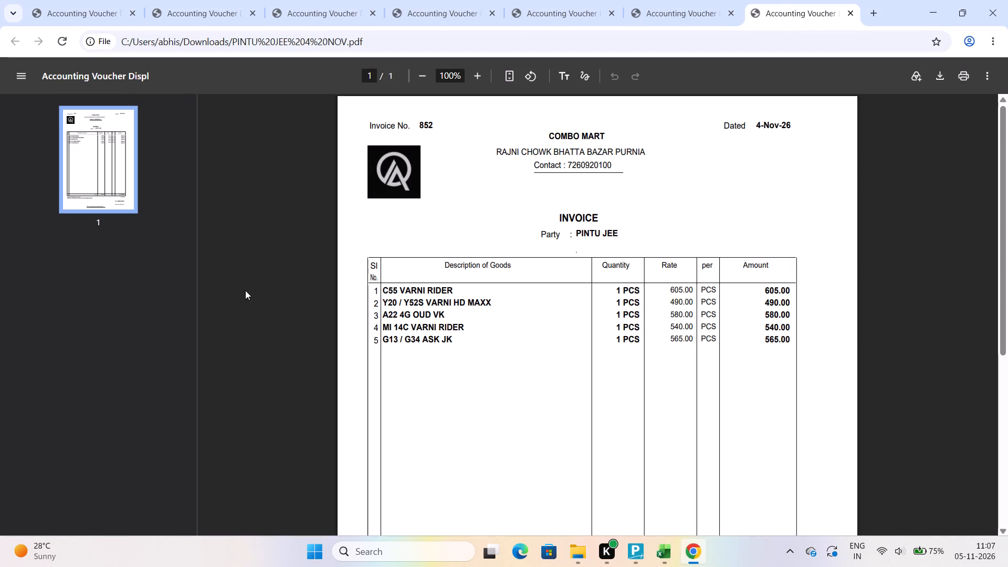
{"action": "scroll", "coordinate": [381, 264], "scroll_direction": "up", "scroll_amount": 3}
{"action": "scroll", "coordinate": [387, 251], "scroll_direction": "down", "scroll_amount": 5}
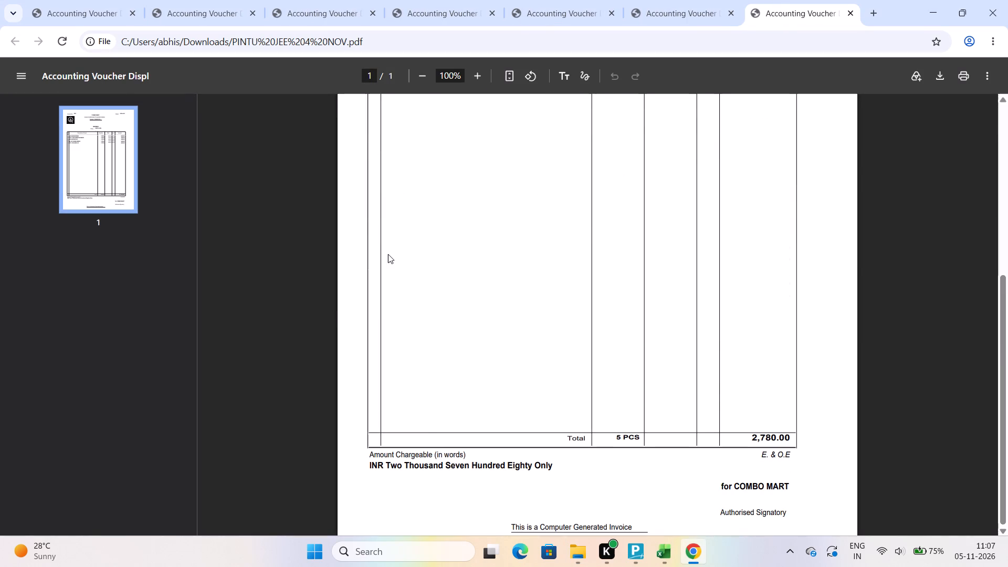
{"action": "left_click", "coordinate": [656, 550]}
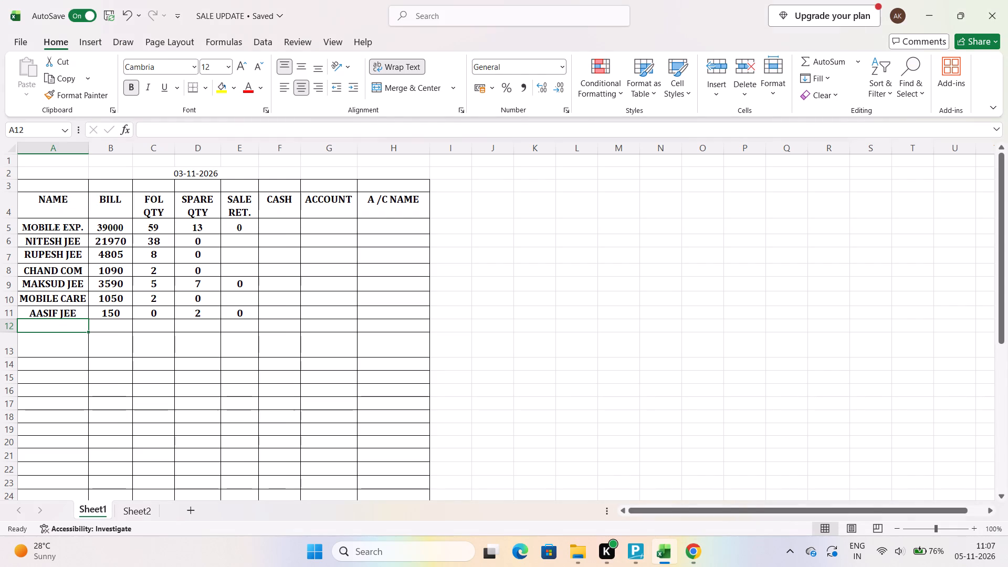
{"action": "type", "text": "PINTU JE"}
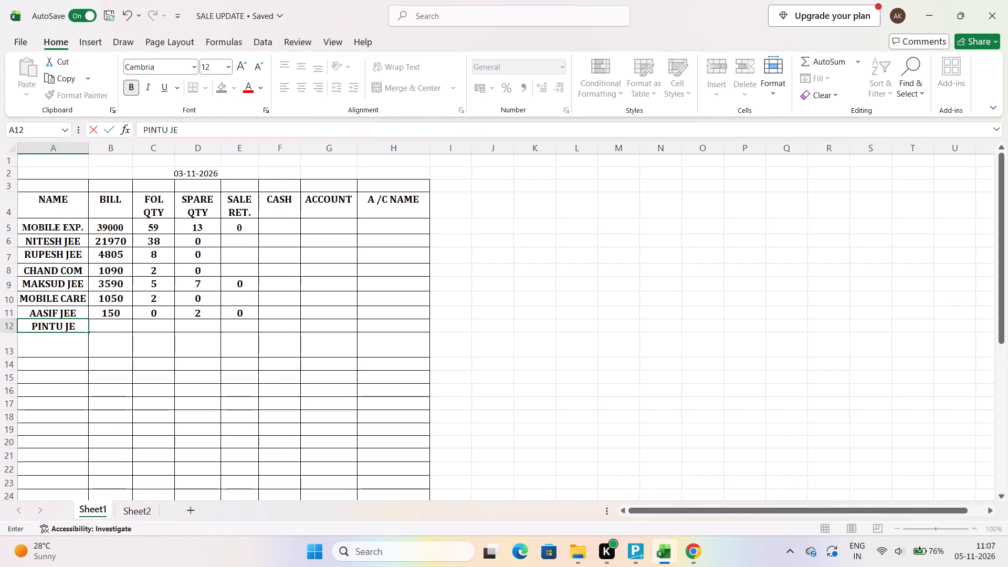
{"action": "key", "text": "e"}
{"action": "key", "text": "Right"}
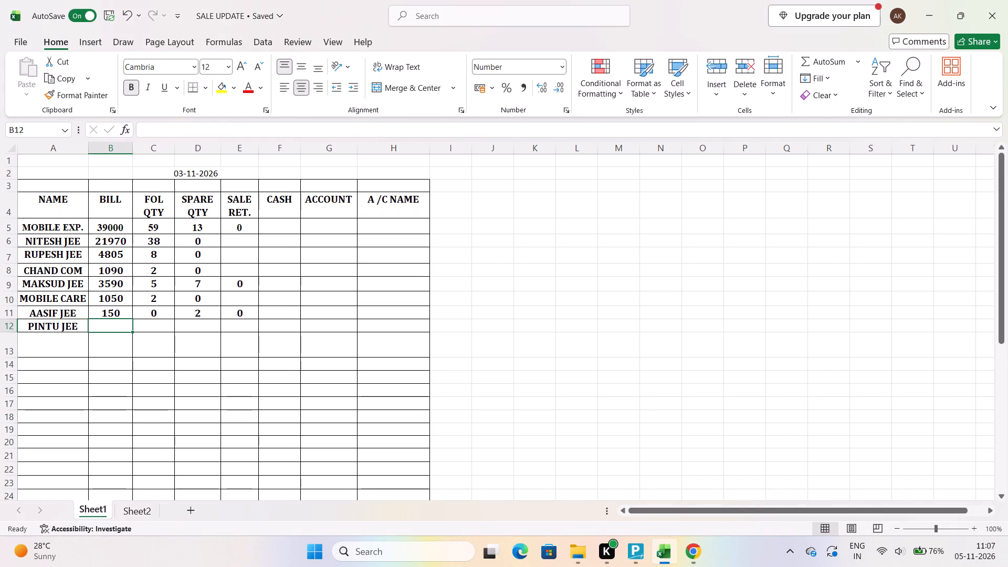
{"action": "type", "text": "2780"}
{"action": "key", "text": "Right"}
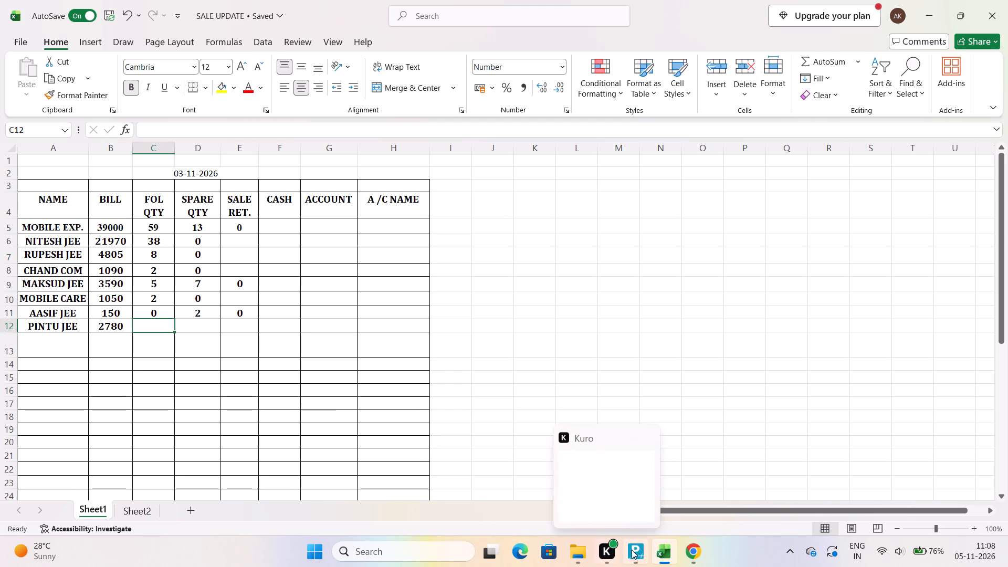
Recheck the items and quantities on the PINTU JEE invoice in Chrome and enter FOL QTY 5 and SPARE QTY 0 in Excel row 12.
{"action": "left_click", "coordinate": [698, 545]}
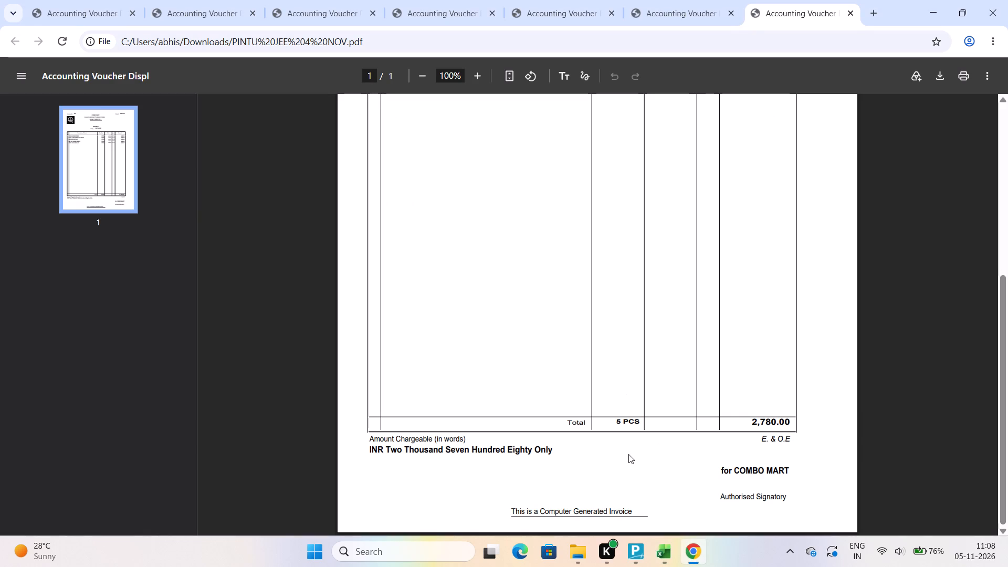
{"action": "scroll", "coordinate": [623, 436], "scroll_direction": "up", "scroll_amount": 7}
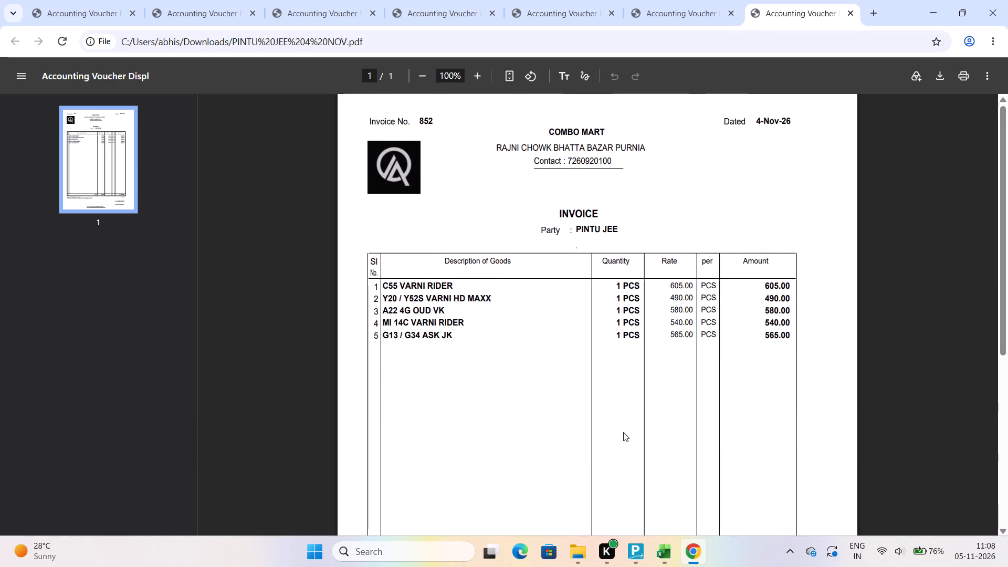
{"action": "scroll", "coordinate": [623, 432], "scroll_direction": "down", "scroll_amount": 6}
{"action": "left_click", "coordinate": [671, 558]}
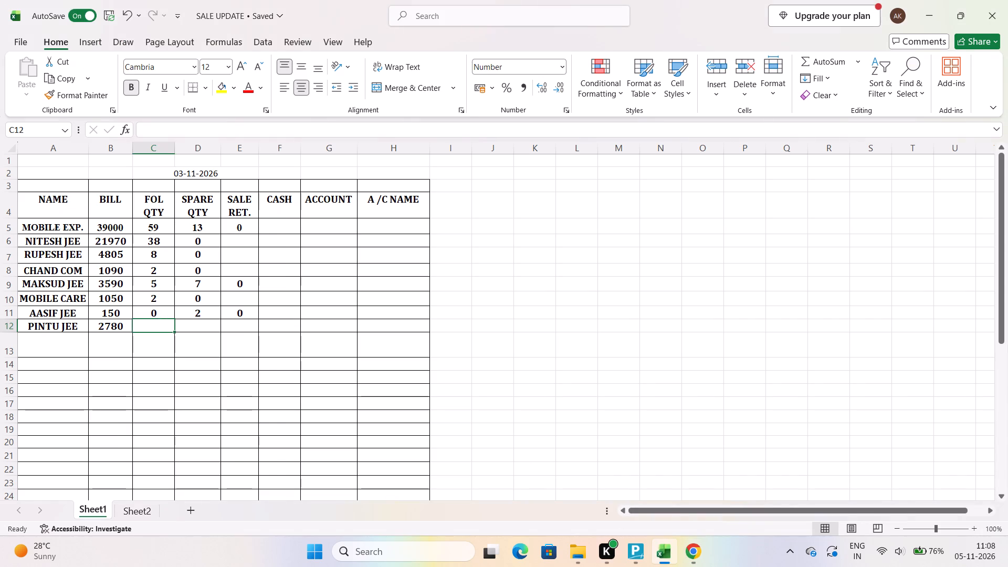
{"action": "key", "text": "5"}
{"action": "key", "text": "Right"}
{"action": "key", "text": "0"}
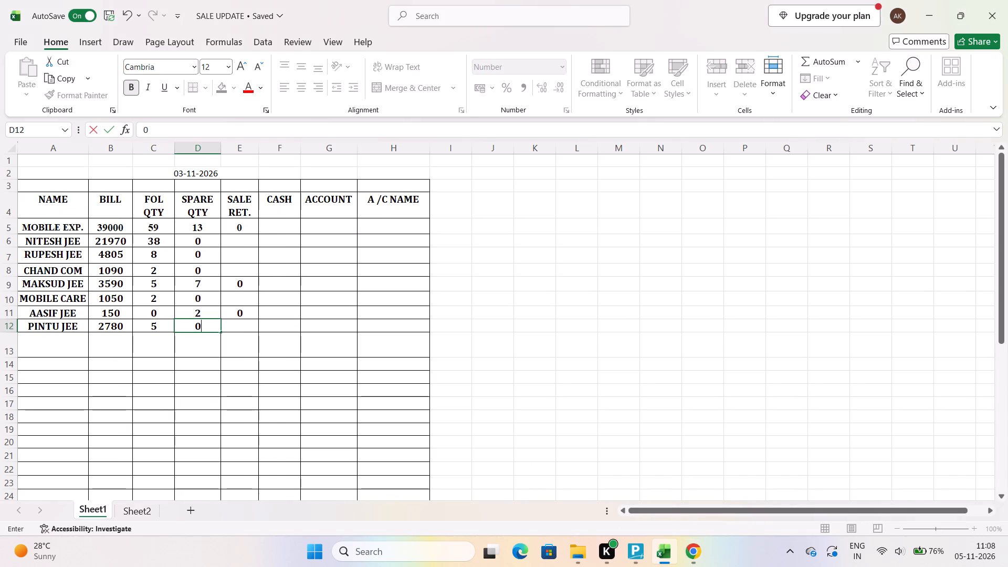
{"action": "left_click", "coordinate": [71, 348]}
Adjust the heights of rows 12 and 13, shrinking row 13 to match the empty rows below, and select cell A13.
{"action": "left_click_drag", "start_coordinate": [10, 355], "coordinate": [10, 349]}
{"action": "left_click", "coordinate": [10, 349]}
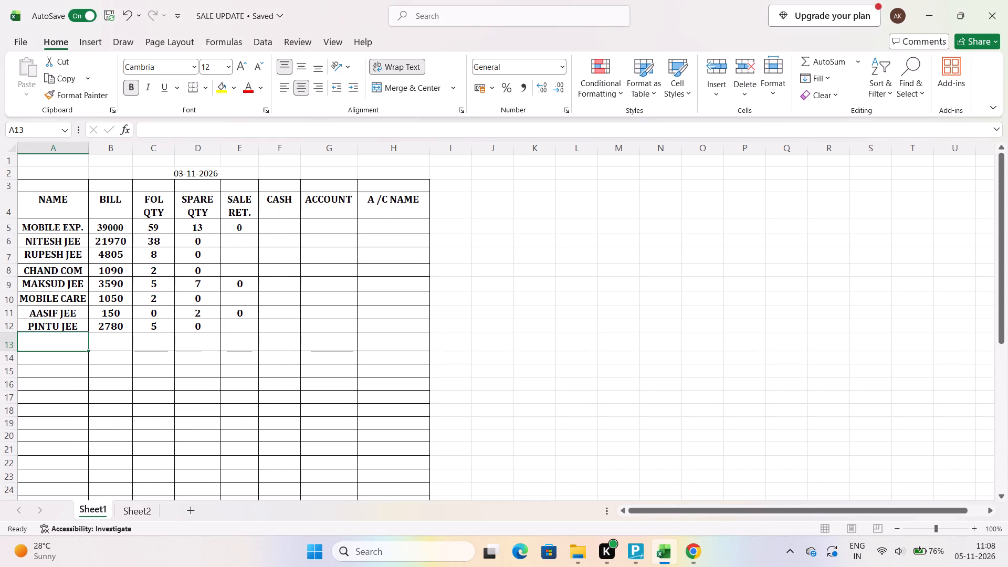
{"action": "left_click", "coordinate": [13, 330]}
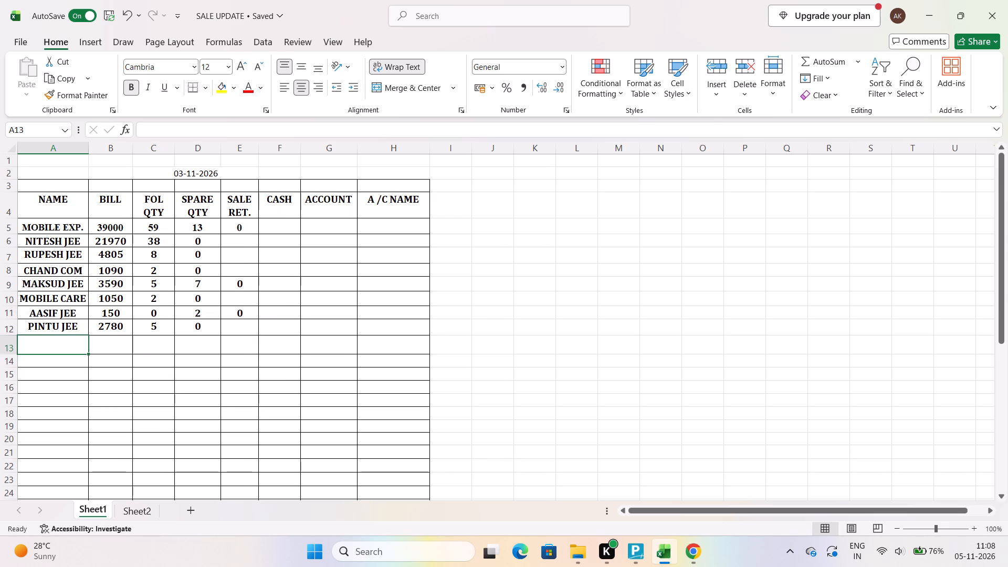
{"action": "left_click", "coordinate": [12, 355]}
{"action": "triple_click", "coordinate": [12, 352]}
{"action": "left_click", "coordinate": [12, 352]}
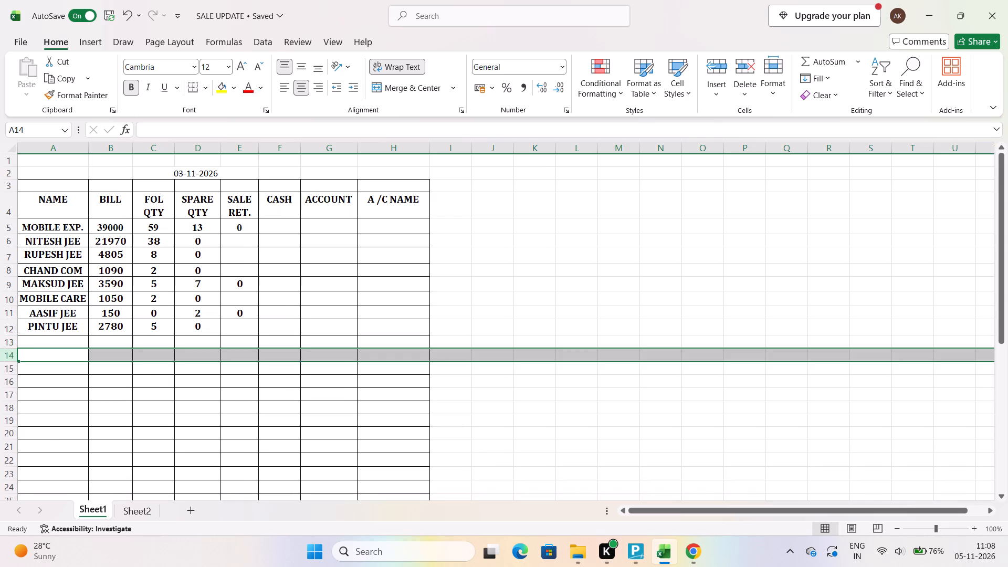
{"action": "left_click", "coordinate": [41, 340]}
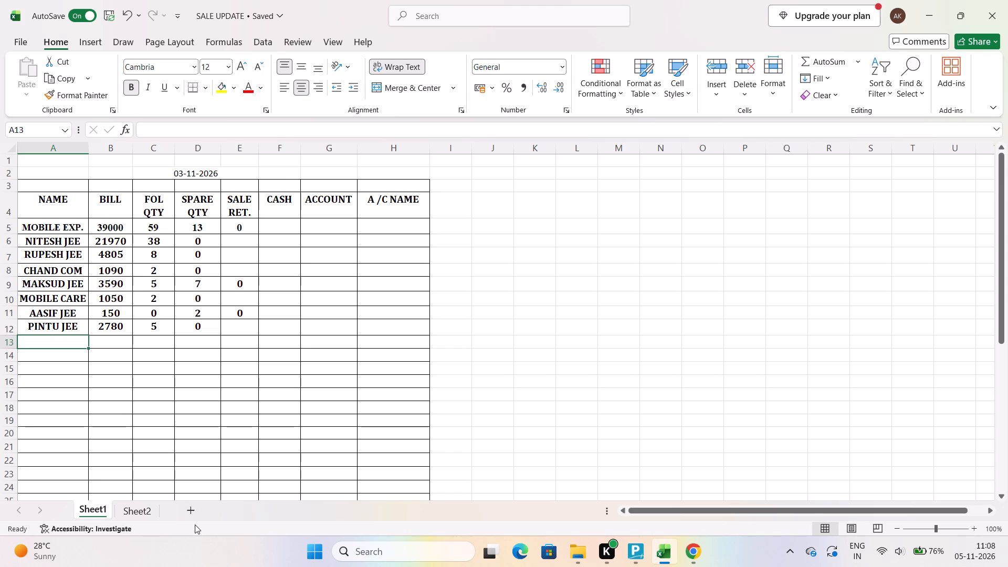
{"action": "left_click", "coordinate": [67, 340]}
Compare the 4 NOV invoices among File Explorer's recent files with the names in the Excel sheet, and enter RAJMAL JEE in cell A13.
{"action": "left_click", "coordinate": [579, 561]}
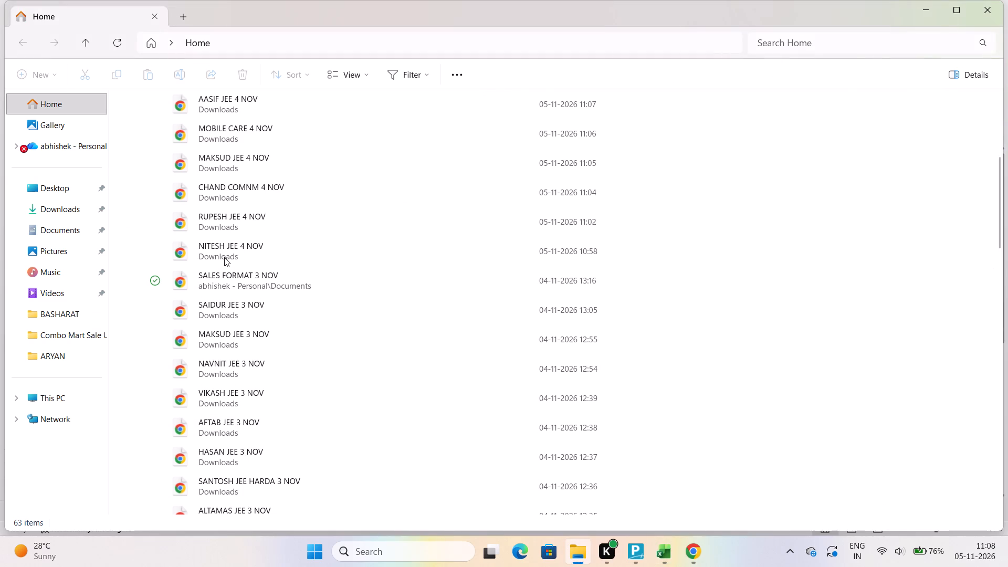
{"action": "scroll", "coordinate": [224, 257], "scroll_direction": "up", "scroll_amount": 2}
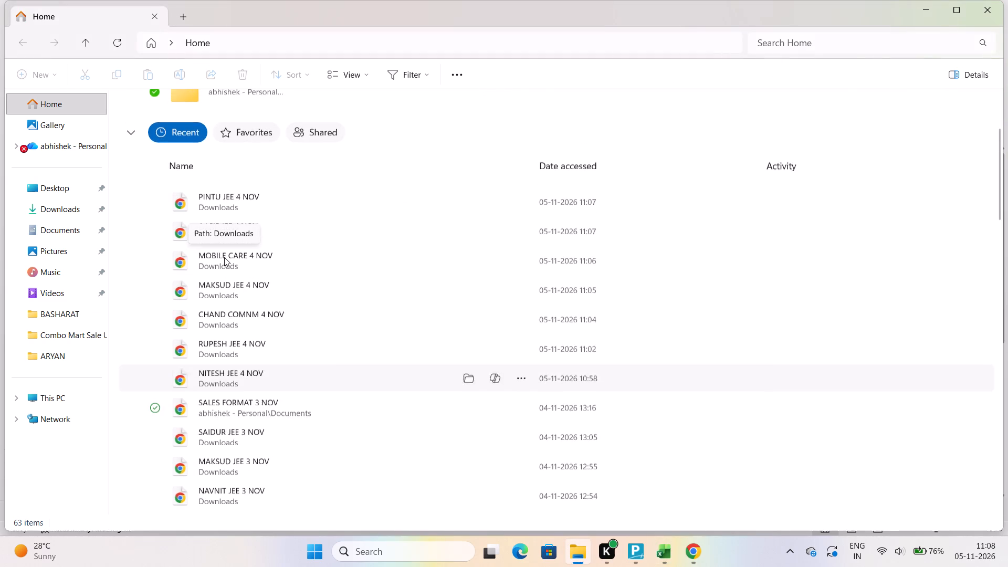
{"action": "scroll", "coordinate": [224, 257], "scroll_direction": "down", "scroll_amount": 2}
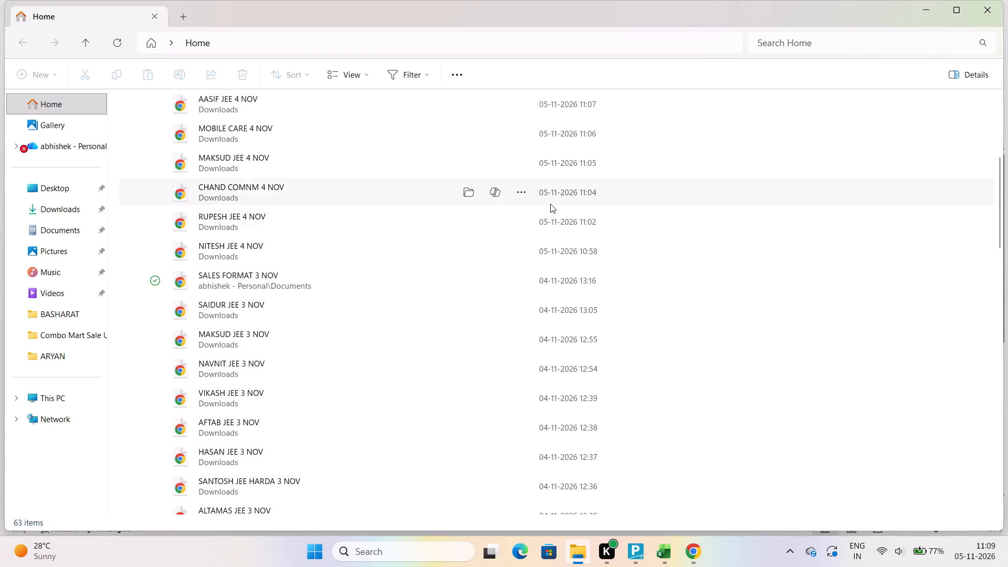
{"action": "left_click", "coordinate": [671, 546]}
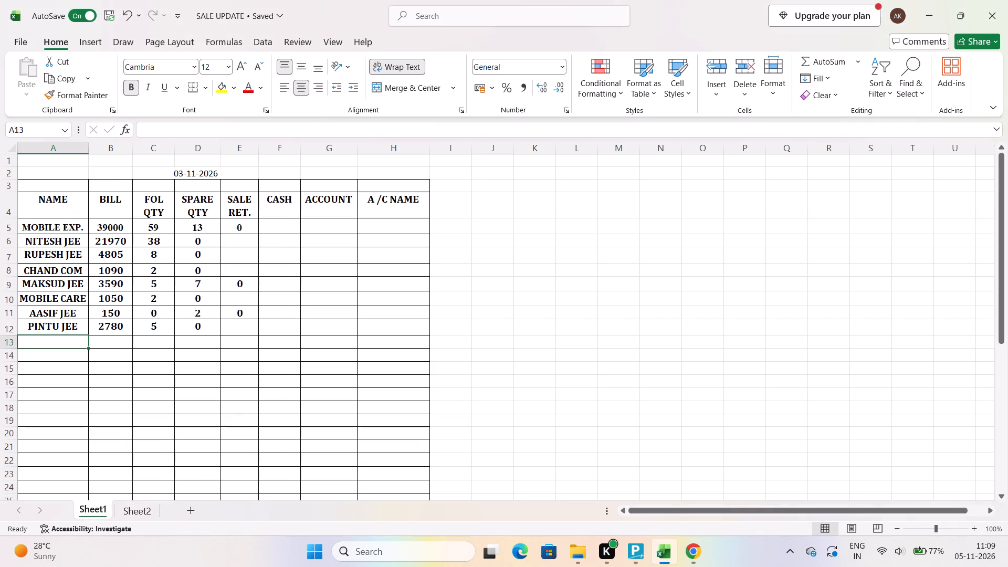
{"action": "left_click_drag", "start_coordinate": [72, 223], "coordinate": [65, 325]}
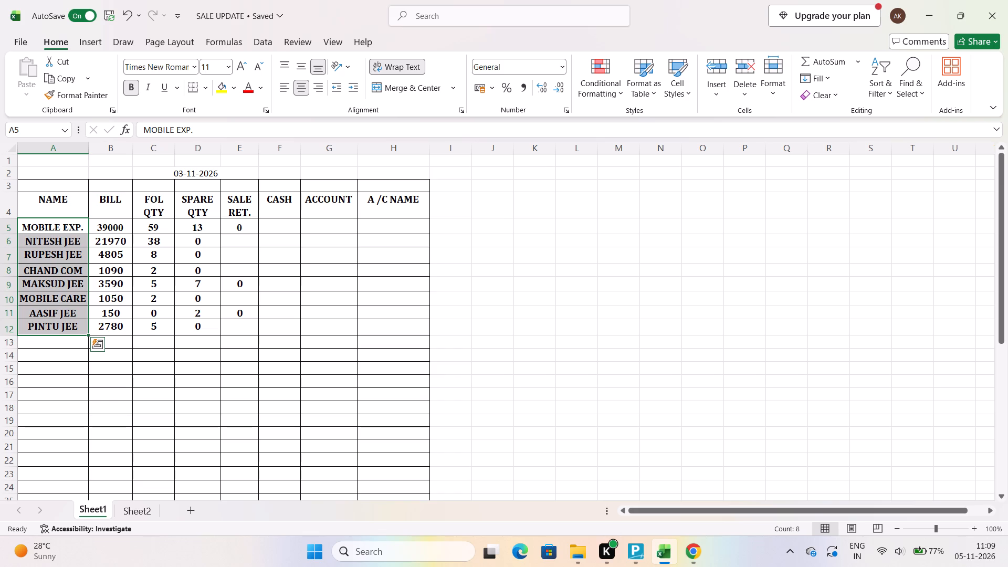
{"action": "left_click", "coordinate": [57, 347]}
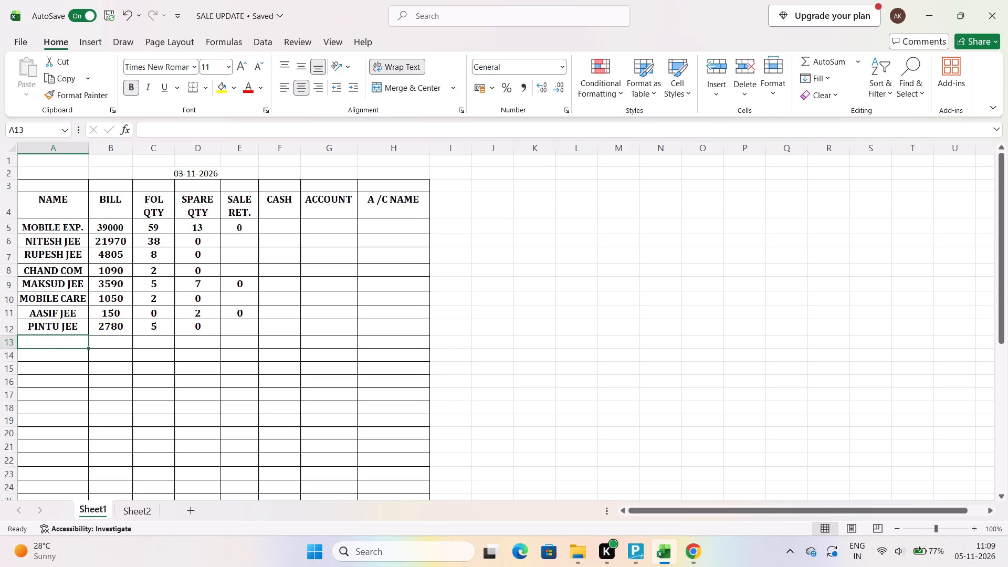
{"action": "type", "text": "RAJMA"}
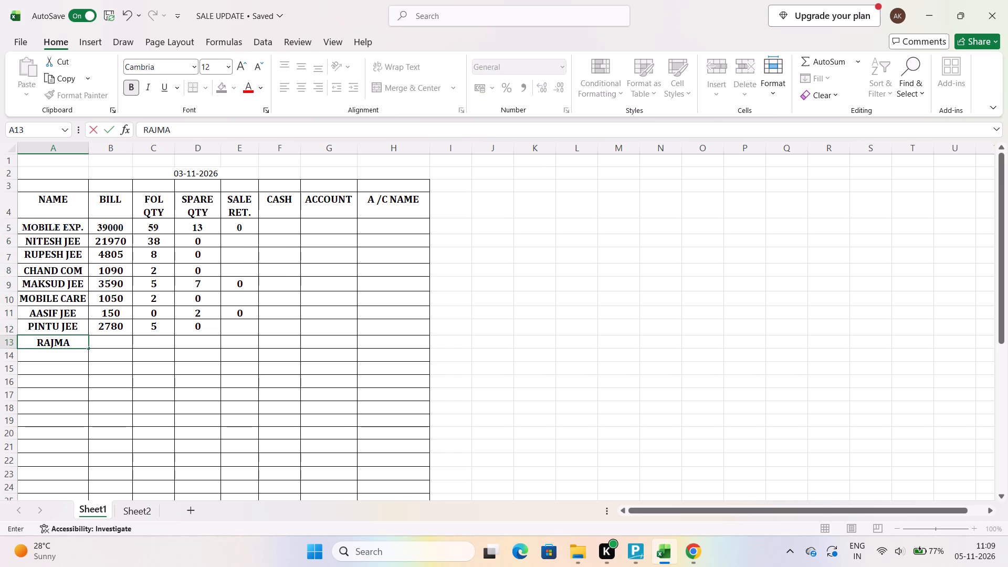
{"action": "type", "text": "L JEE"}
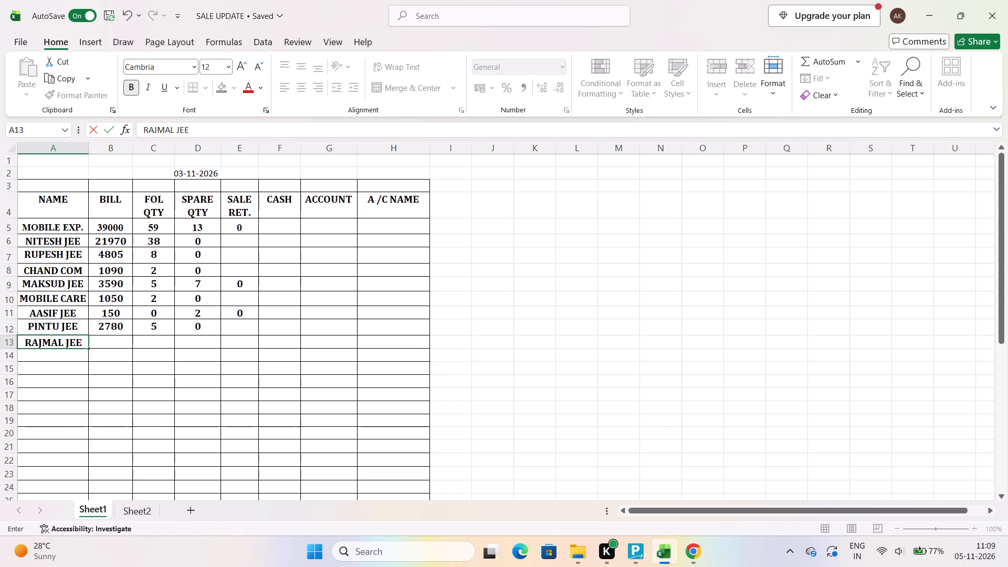
{"action": "left_click", "coordinate": [629, 563]}
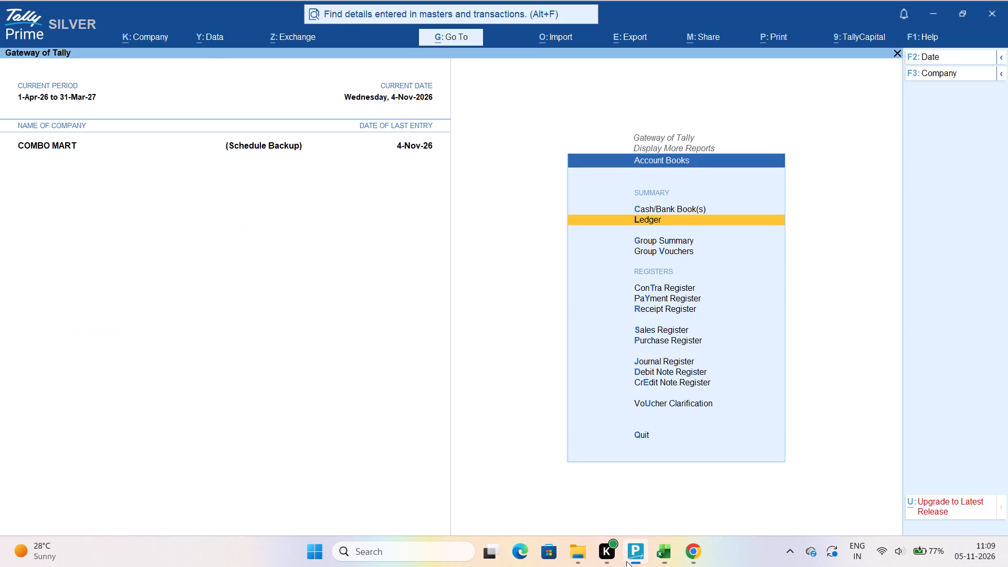
{"action": "left_click", "coordinate": [650, 218]}
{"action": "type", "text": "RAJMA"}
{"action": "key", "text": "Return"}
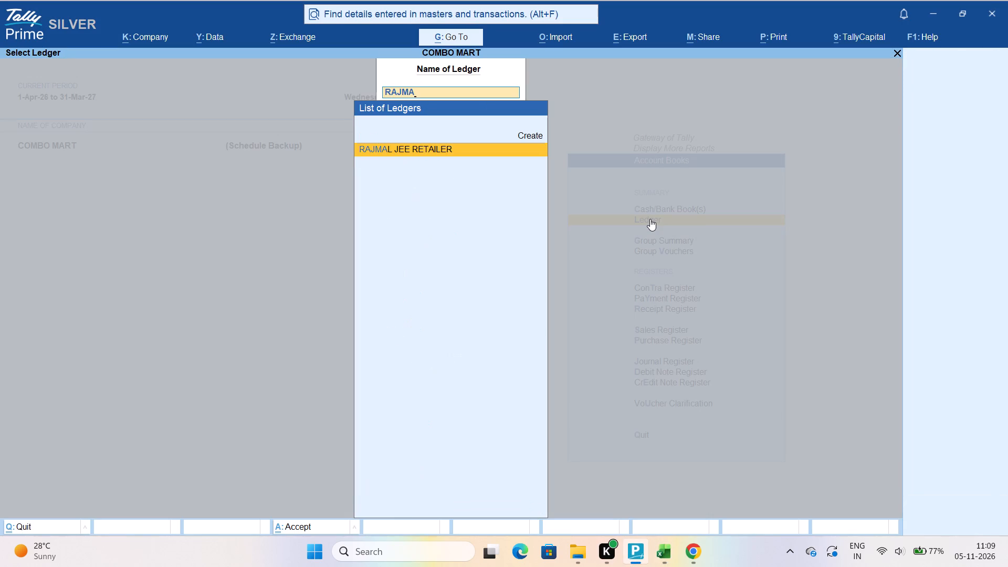
{"action": "scroll", "coordinate": [911, 90], "scroll_direction": "down", "scroll_amount": 11}
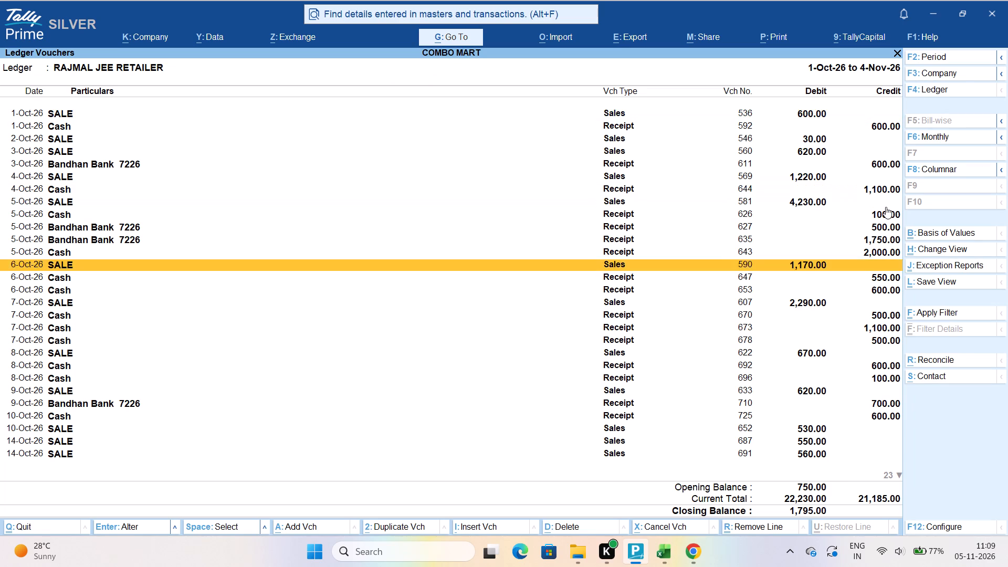
{"action": "scroll", "coordinate": [886, 207], "scroll_direction": "down", "scroll_amount": 20}
{"action": "scroll", "coordinate": [886, 207], "scroll_direction": "down", "scroll_amount": 20}
{"action": "scroll", "coordinate": [886, 207], "scroll_direction": "down", "scroll_amount": 1}
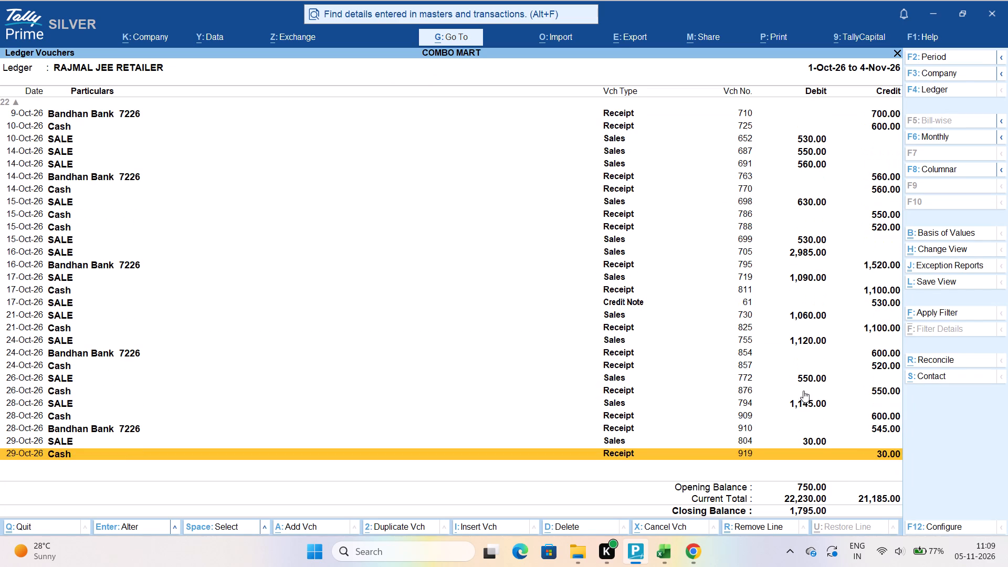
{"action": "scroll", "coordinate": [803, 391], "scroll_direction": "down", "scroll_amount": 20}
{"action": "scroll", "coordinate": [803, 391], "scroll_direction": "down", "scroll_amount": 11}
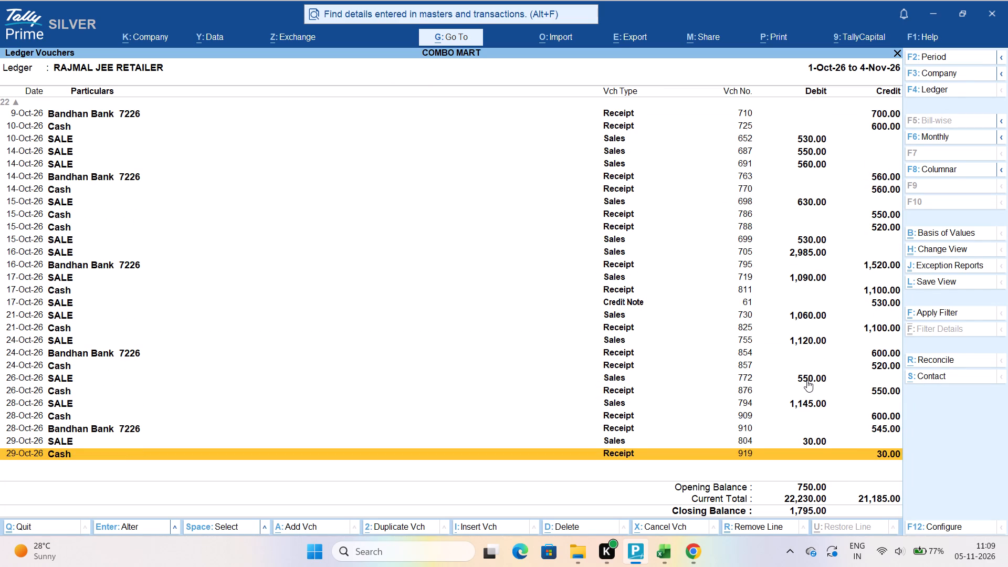
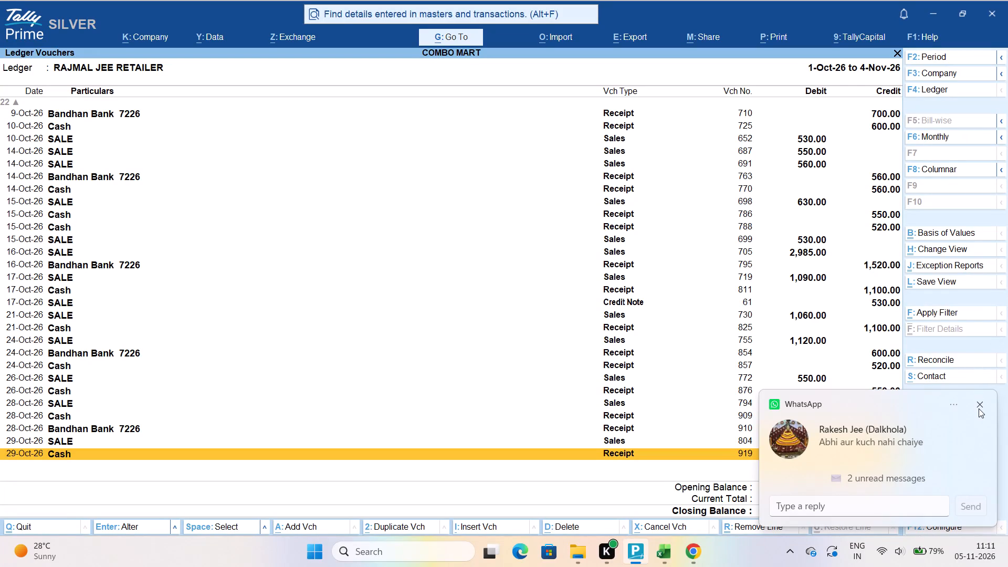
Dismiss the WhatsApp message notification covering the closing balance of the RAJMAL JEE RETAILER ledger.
{"action": "left_click", "coordinate": [979, 405]}
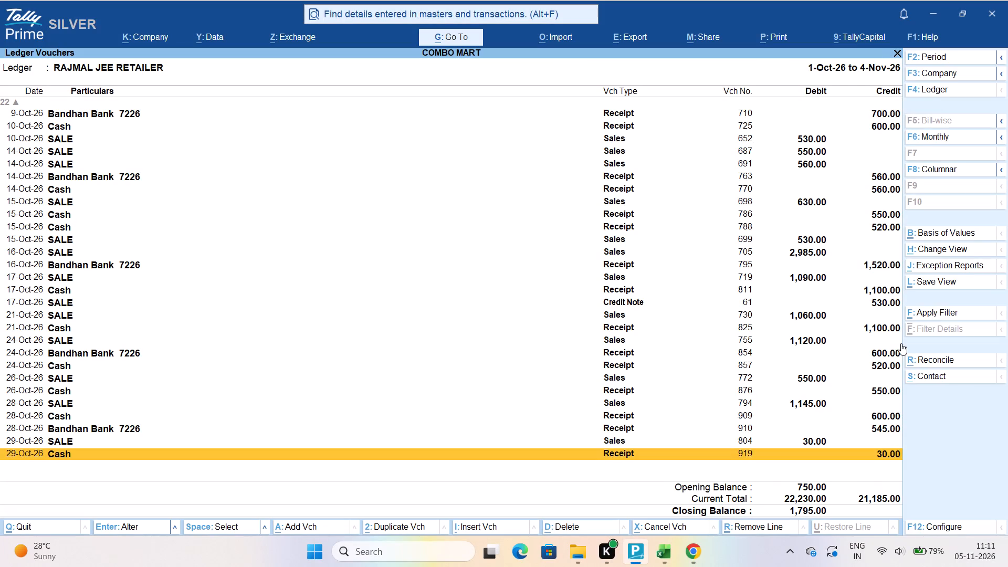
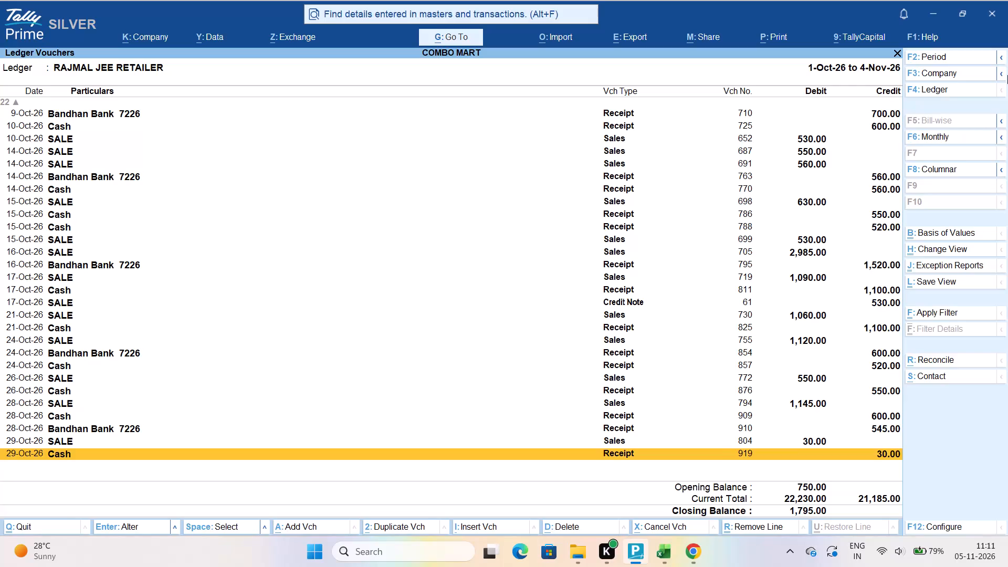
Leave the ledger report and start a sales voucher dated 4-Nov-26 for party RAJMAL JEE RETAILER with sales ledger SALE.
{"action": "key", "text": "Escape"}
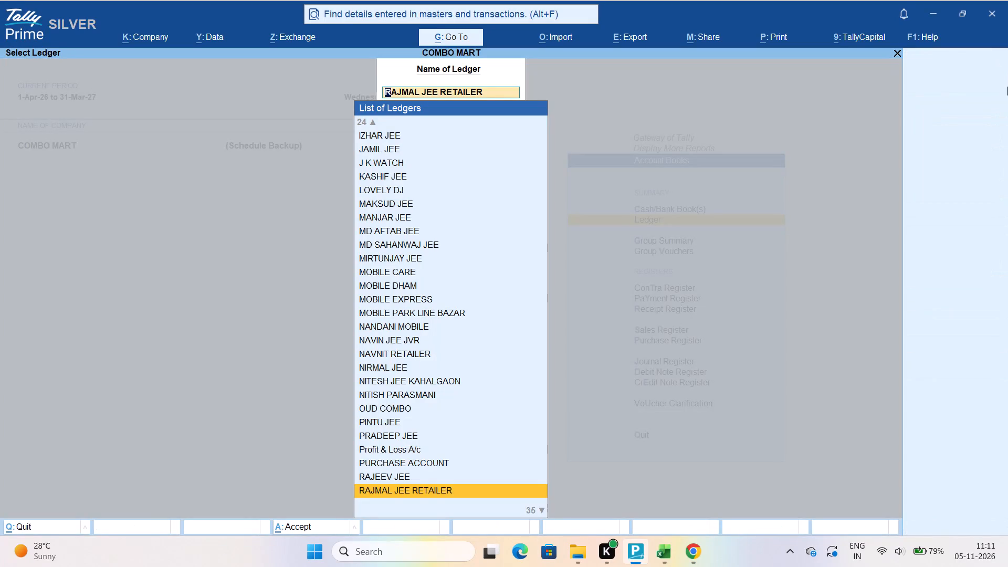
{"action": "key", "text": "Escape"}
{"action": "key", "text": "Escape"}
{"action": "key", "text": "Escape"}
{"action": "key", "text": "Escape"}
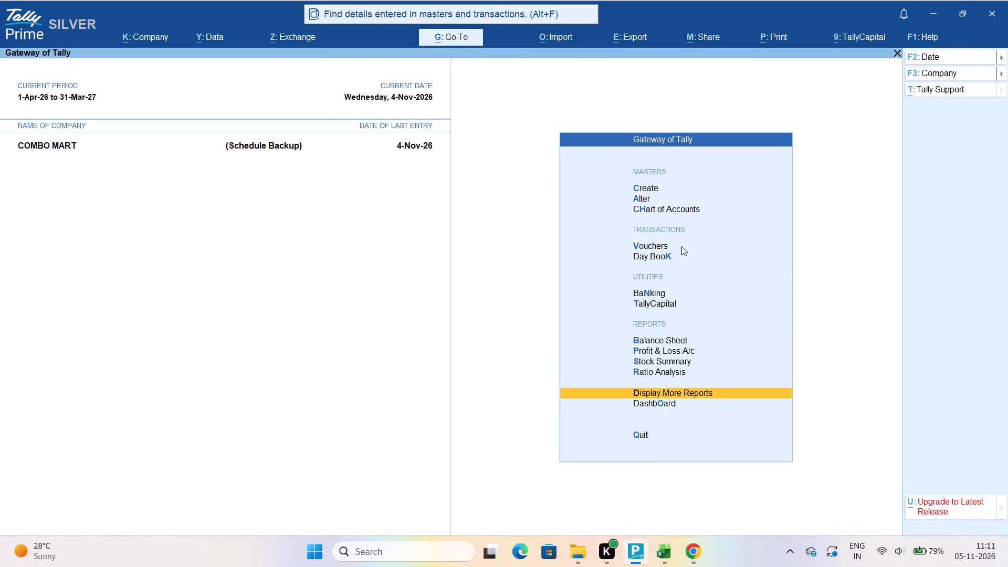
{"action": "left_click", "coordinate": [648, 250]}
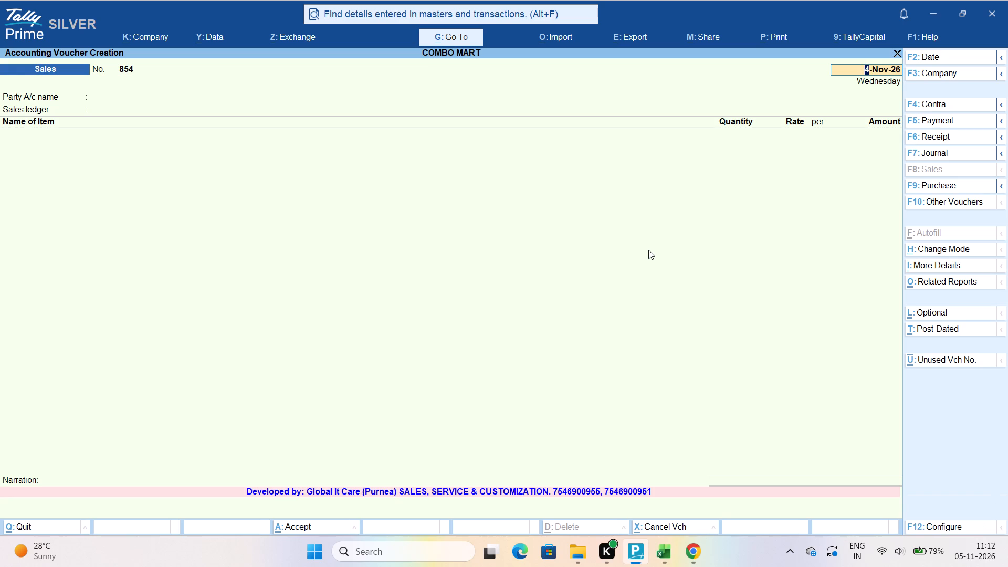
{"action": "key", "text": "Return"}
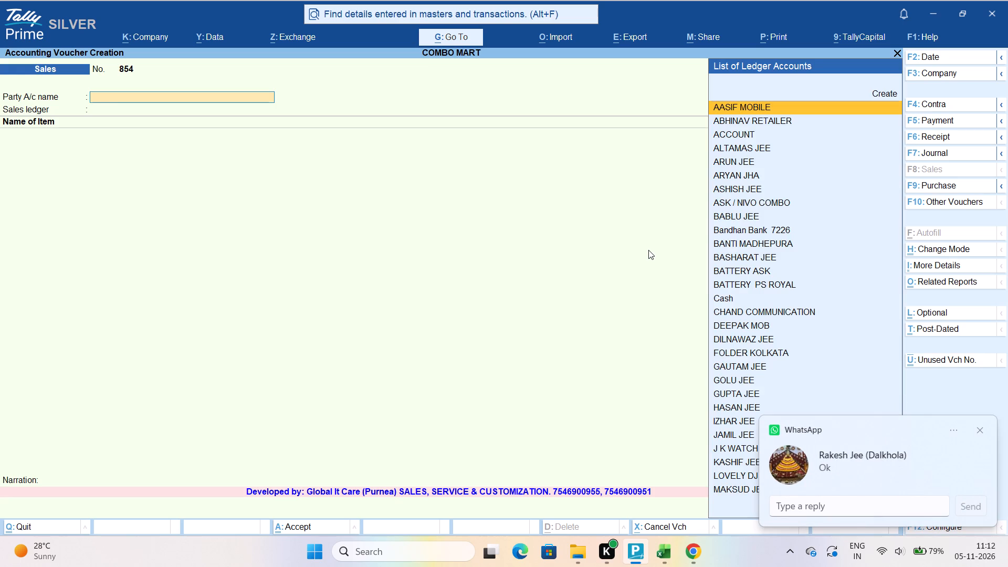
{"action": "type", "text": "RAJMA"}
{"action": "key", "text": "Return"}
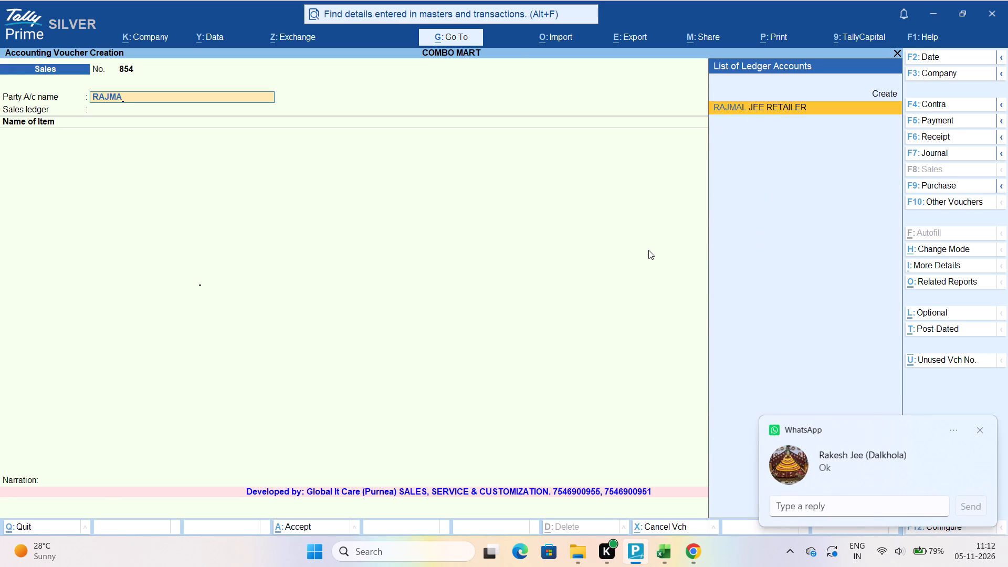
{"action": "key", "text": "ctrl+a"}
{"action": "key", "text": "ctrl+a"}
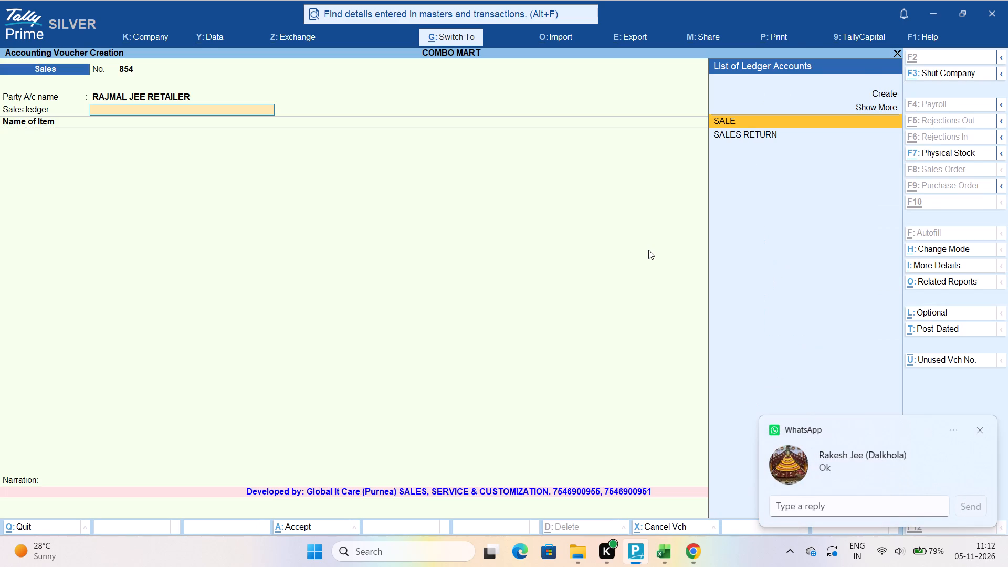
{"action": "key", "text": "Return"}
Add 1 PCS of C11 / A57 VARNI RIDER at a rate of 530 to the sales voucher and save it.
{"action": "type", "text": "C11 A57"}
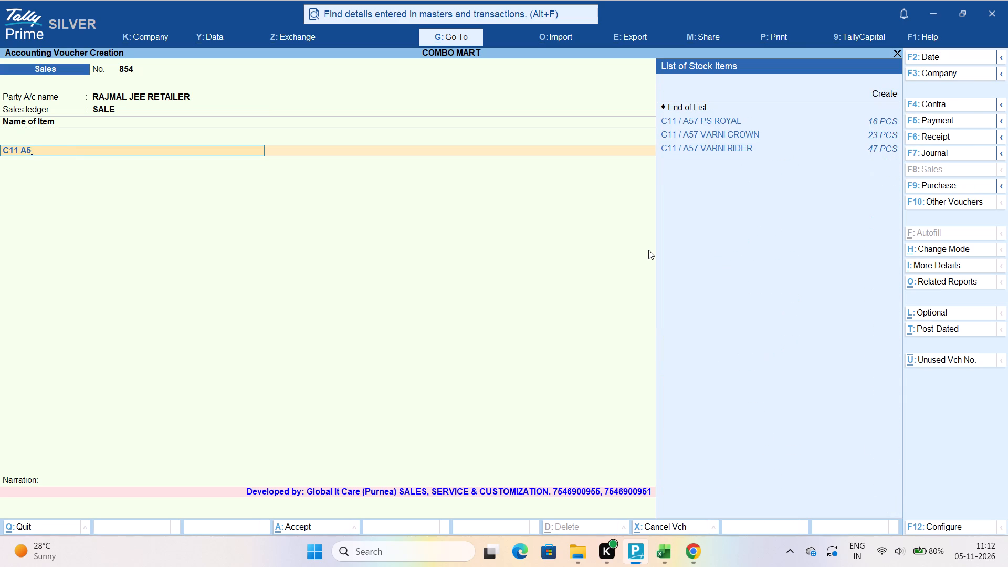
{"action": "key", "text": "space"}
{"action": "key", "text": "Down"}
{"action": "key", "text": "Down"}
{"action": "key", "text": "Down"}
{"action": "key", "text": "Down"}
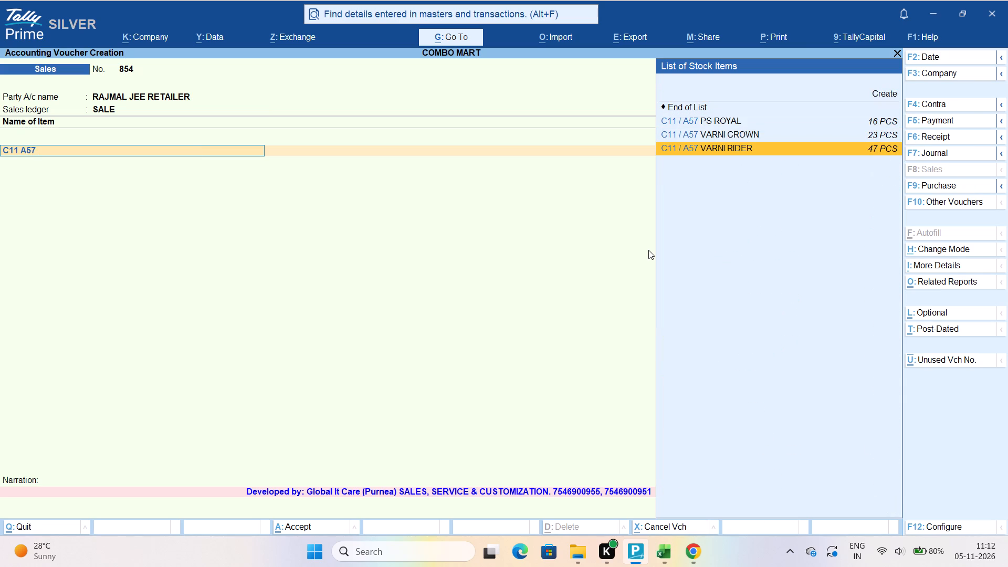
{"action": "key", "text": "Return"}
{"action": "key", "text": "Return"}
{"action": "key", "text": "1"}
{"action": "key", "text": "Return"}
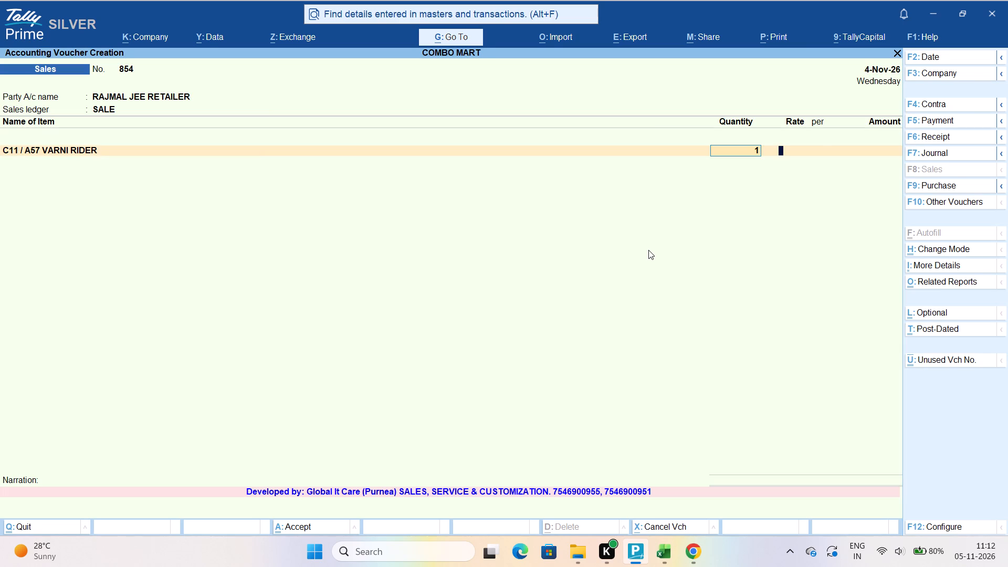
{"action": "type", "text": "530"}
{"action": "key", "text": "Return"}
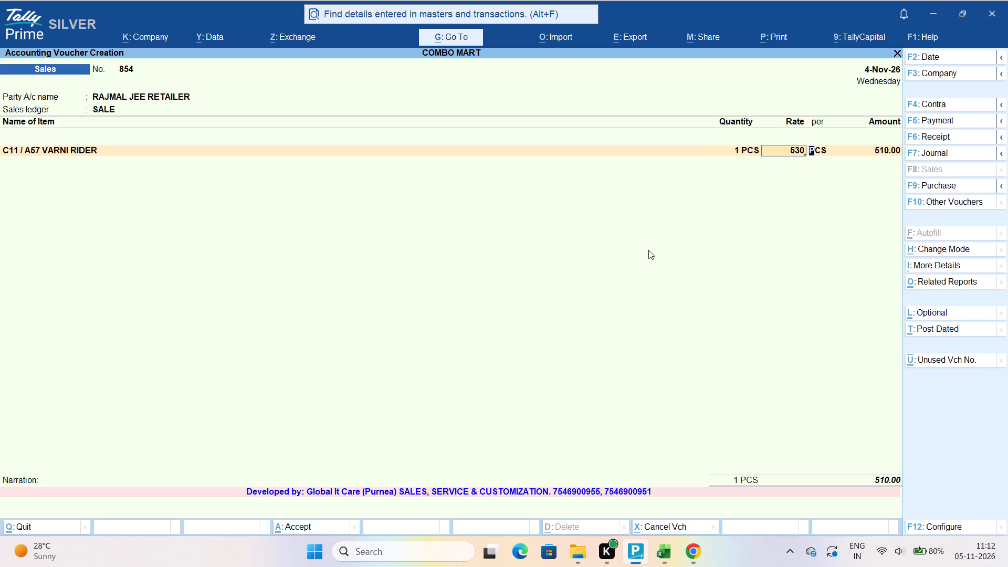
{"action": "key", "text": "ctrl+a"}
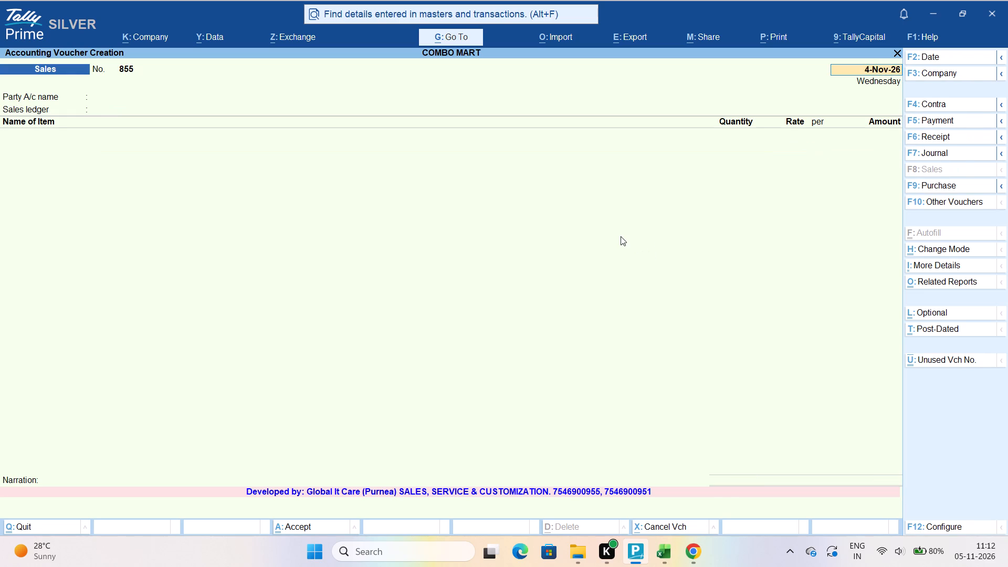
In Excel, enter BILL 530, FOL QTY 1 and SPARE QTY 0 for RAJMAL JEE in row 13.
{"action": "left_click", "coordinate": [655, 555]}
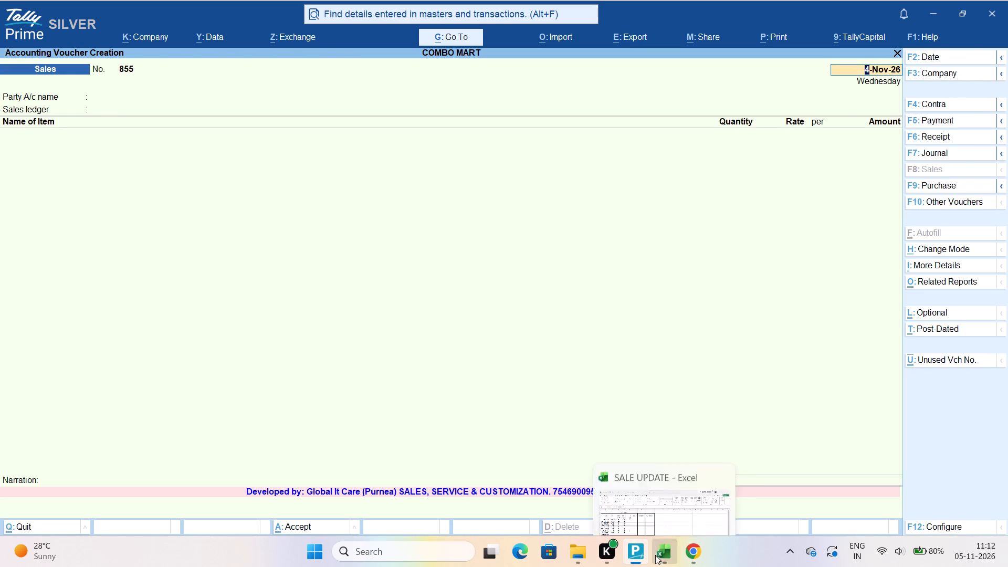
{"action": "left_click", "coordinate": [109, 346]}
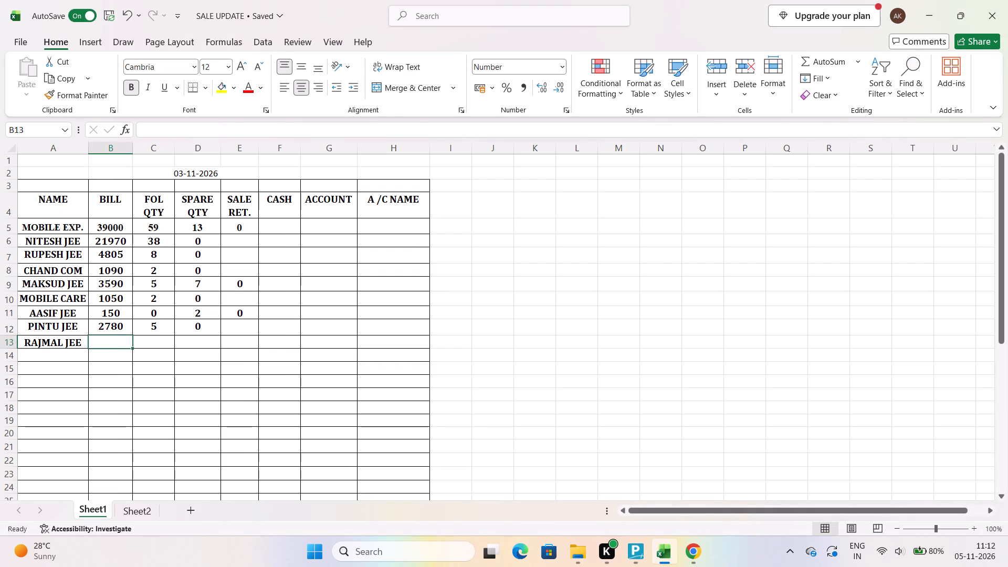
{"action": "type", "text": "530"}
{"action": "key", "text": "Right"}
{"action": "key", "text": "1"}
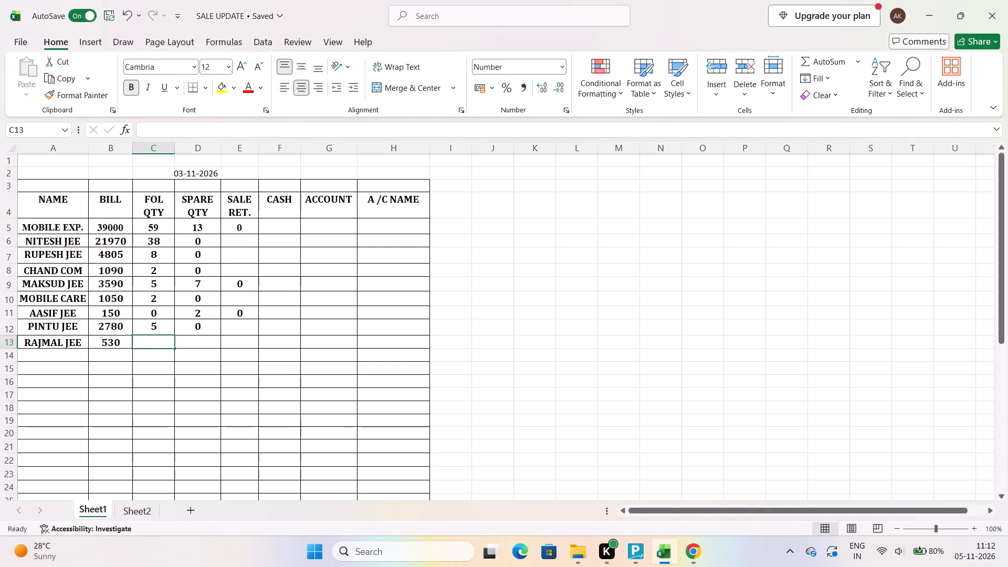
{"action": "key", "text": "Right"}
{"action": "key", "text": "0"}
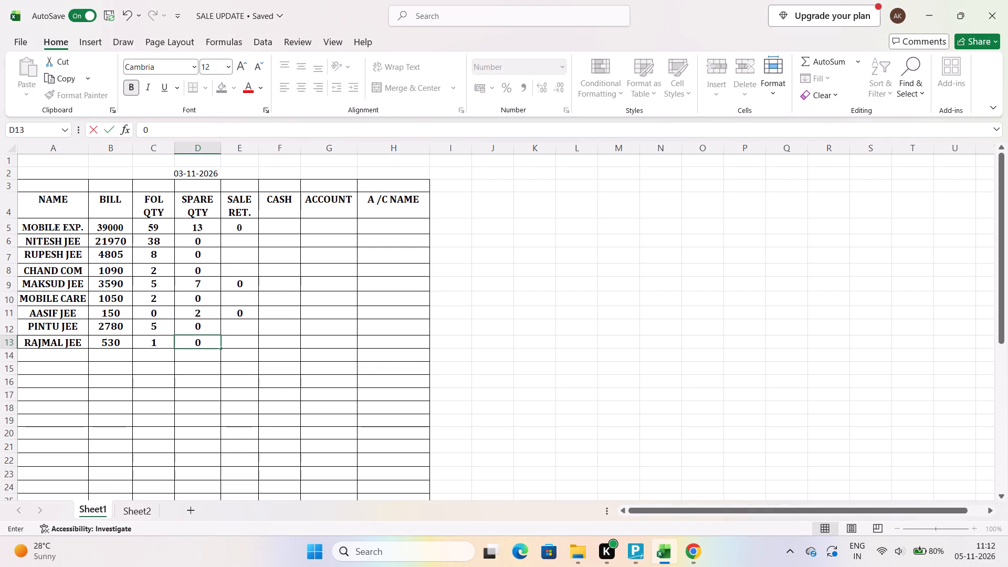
{"action": "key", "text": "Right"}
{"action": "key", "text": "Right"}
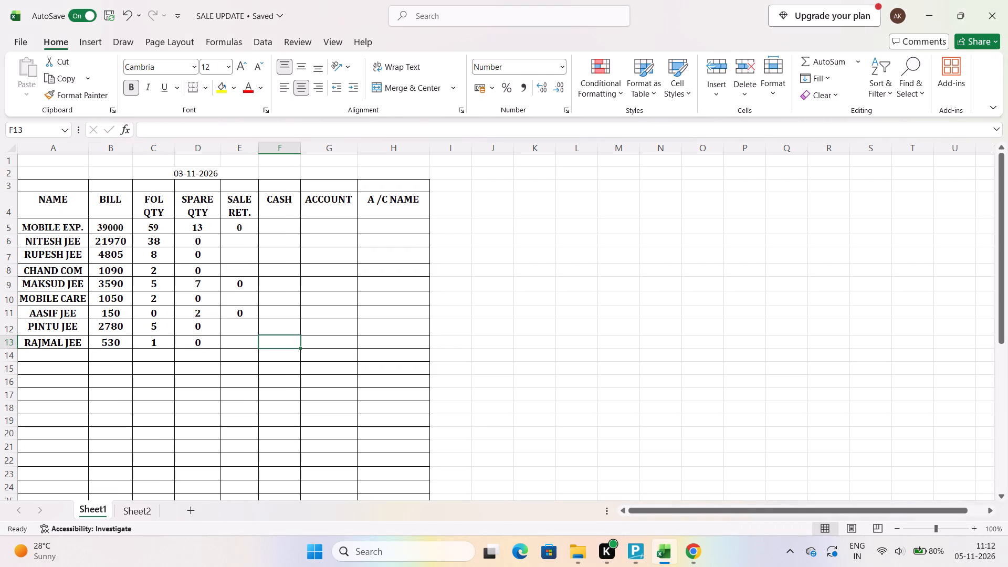
Switch back to the blank sales voucher in TallyPrime.
{"action": "left_click", "coordinate": [640, 551]}
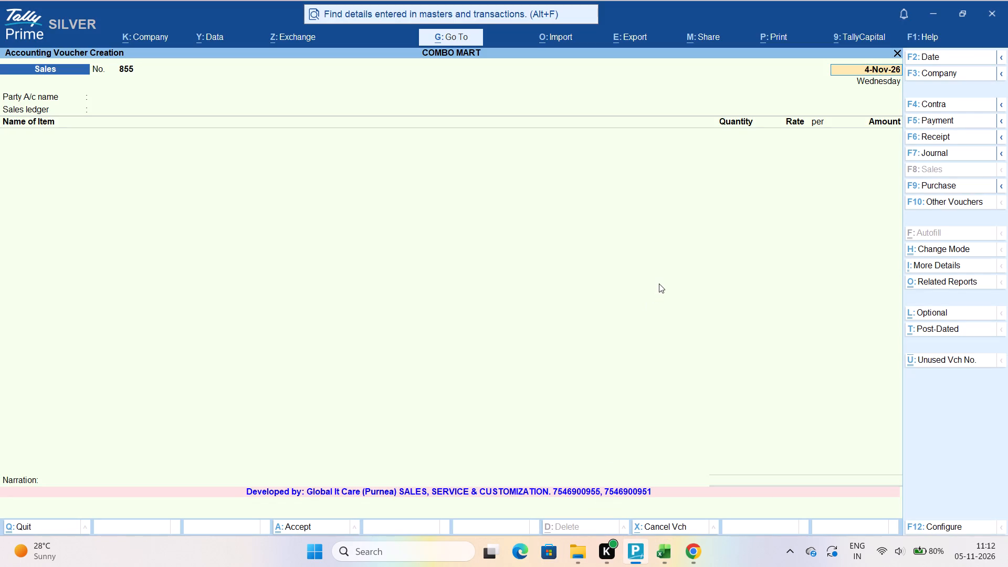
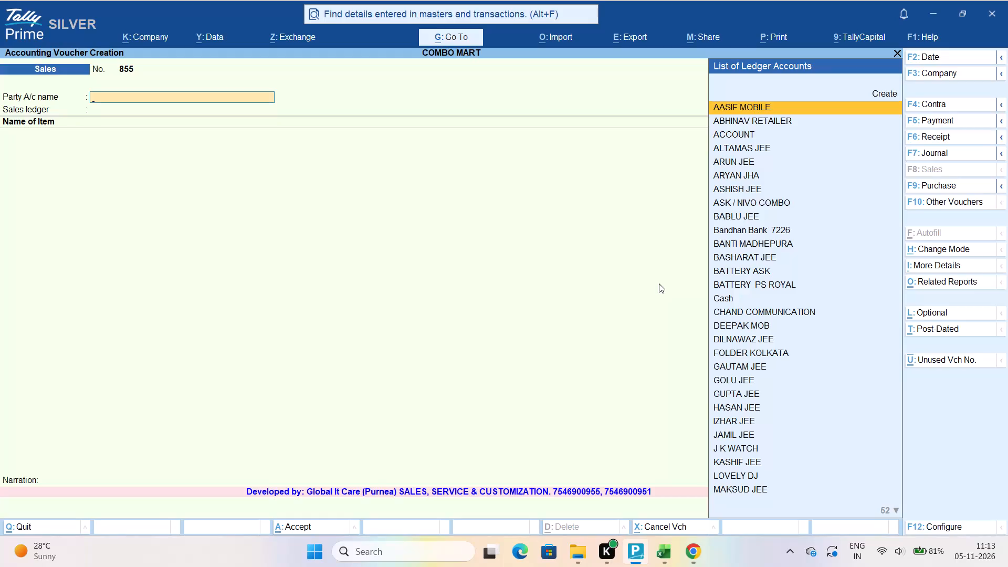
Start a receipt voucher dated 4-Nov-26 into the Bandhan Bank account, crediting MOBILE EXPRESS with 30000.
{"action": "key", "text": "F6"}
{"action": "key", "text": "Return"}
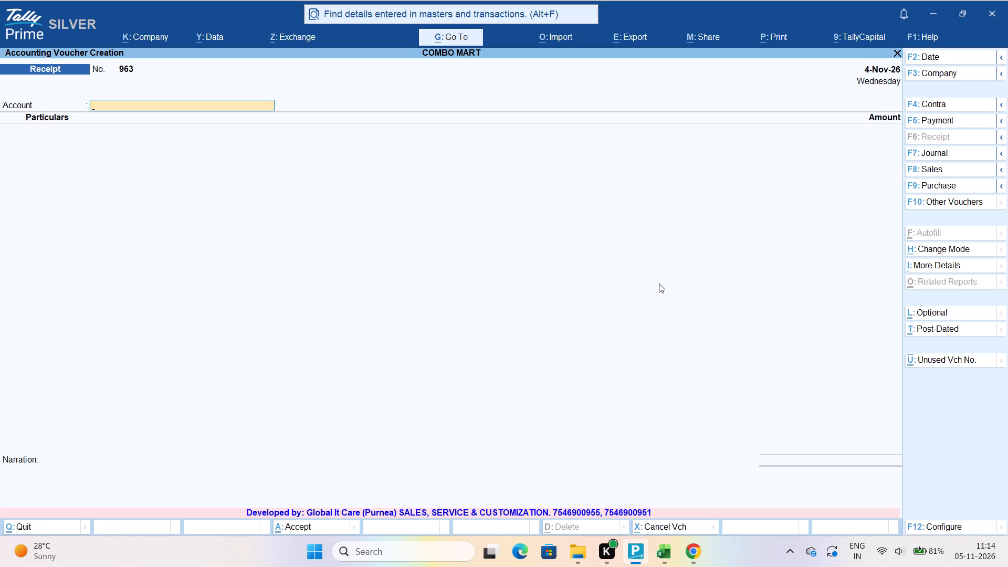
{"action": "type", "text": "BA"}
{"action": "key", "text": "Return"}
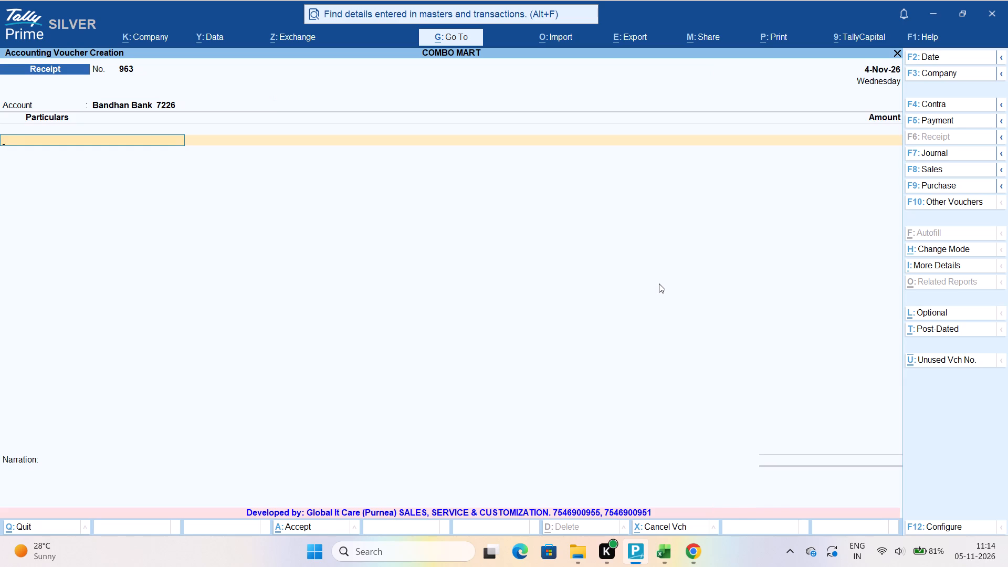
{"action": "type", "text": "M OBILE"}
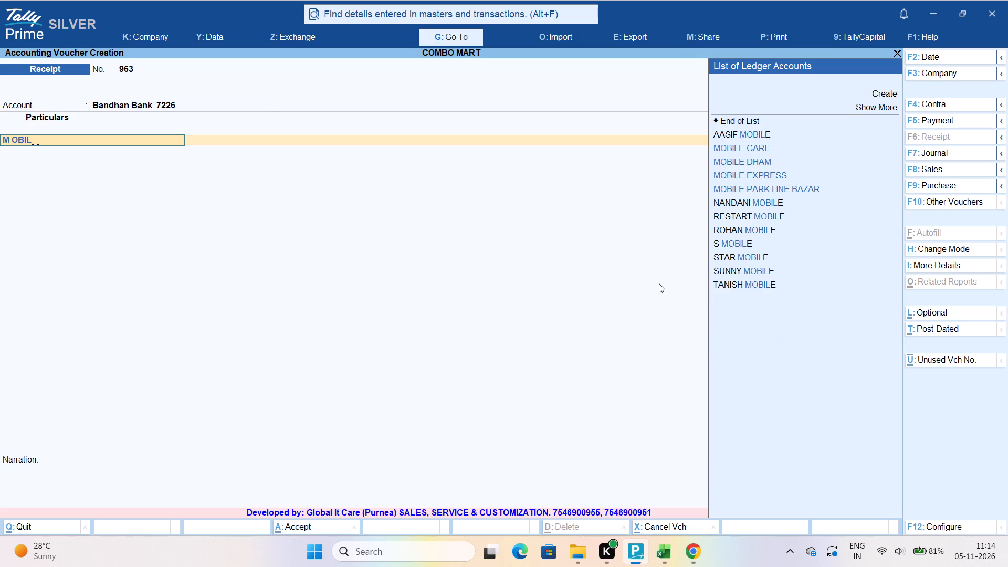
{"action": "key", "text": "space"}
{"action": "type", "text": "EX"}
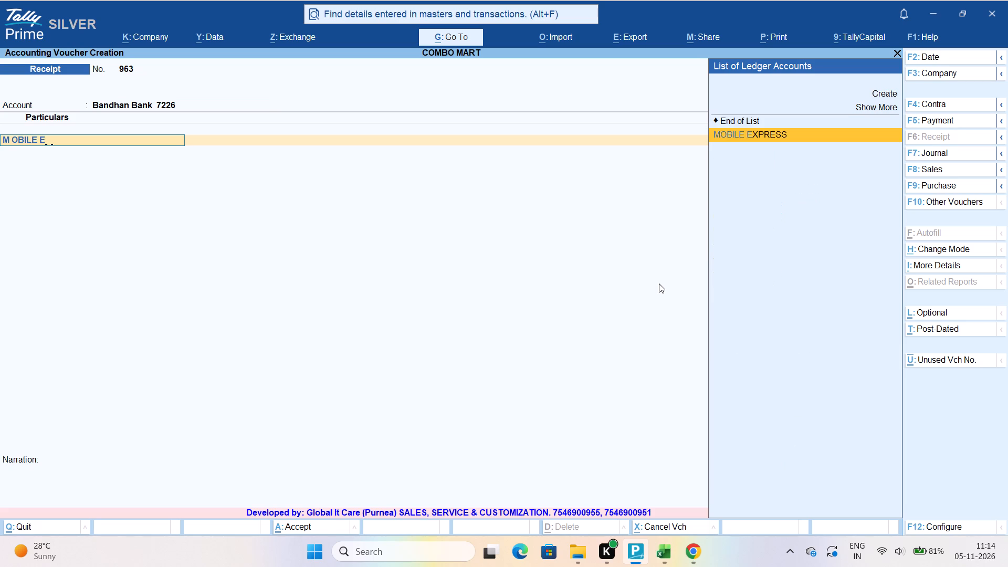
{"action": "key", "text": "Return"}
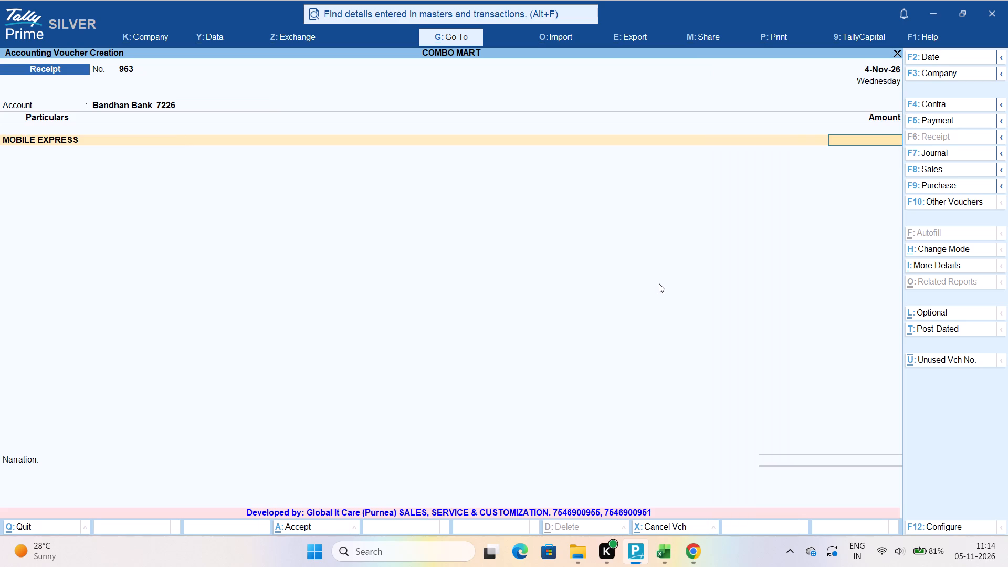
{"action": "type", "text": "30"}
{"action": "type", "text": "000"}
{"action": "key", "text": "Return"}
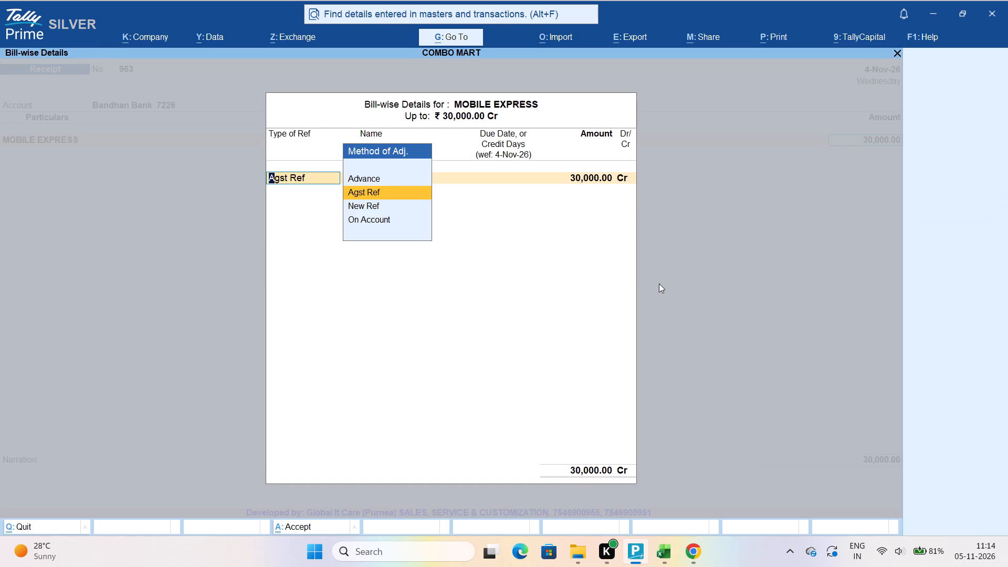
Allocate the MOBILE EXPRESS amount as On Account, keep the default bank allocation and save the receipt.
{"action": "key", "text": "Down"}
{"action": "key", "text": "Down"}
{"action": "key", "text": "Down"}
{"action": "key", "text": "Return"}
{"action": "key", "text": "Return"}
{"action": "key", "text": "Return"}
{"action": "key", "text": "Return"}
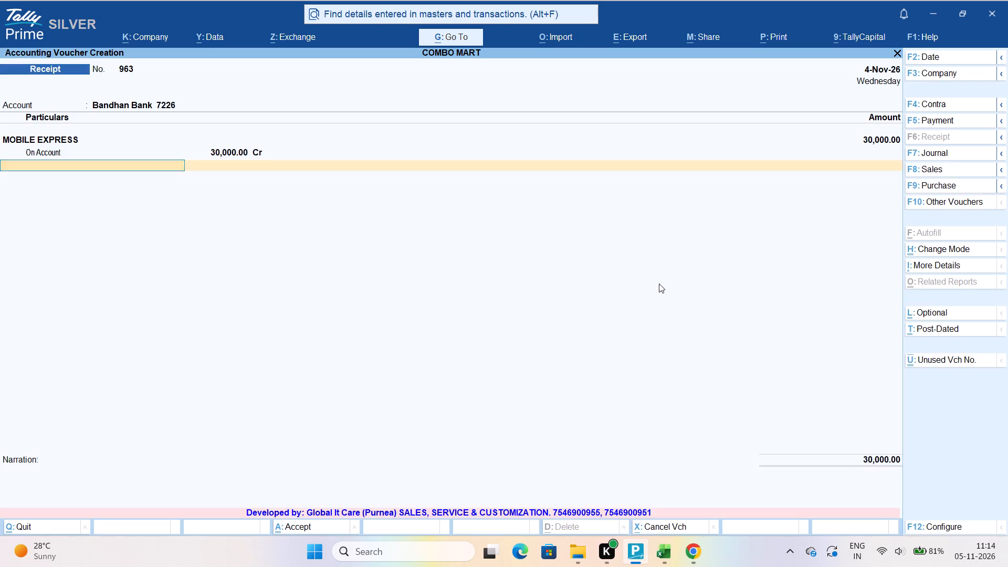
{"action": "key", "text": "Return"}
{"action": "key", "text": "Return"}
{"action": "key", "text": "Return"}
{"action": "key", "text": "Return"}
{"action": "key", "text": "Return"}
{"action": "key", "text": "Return"}
{"action": "key", "text": "Return"}
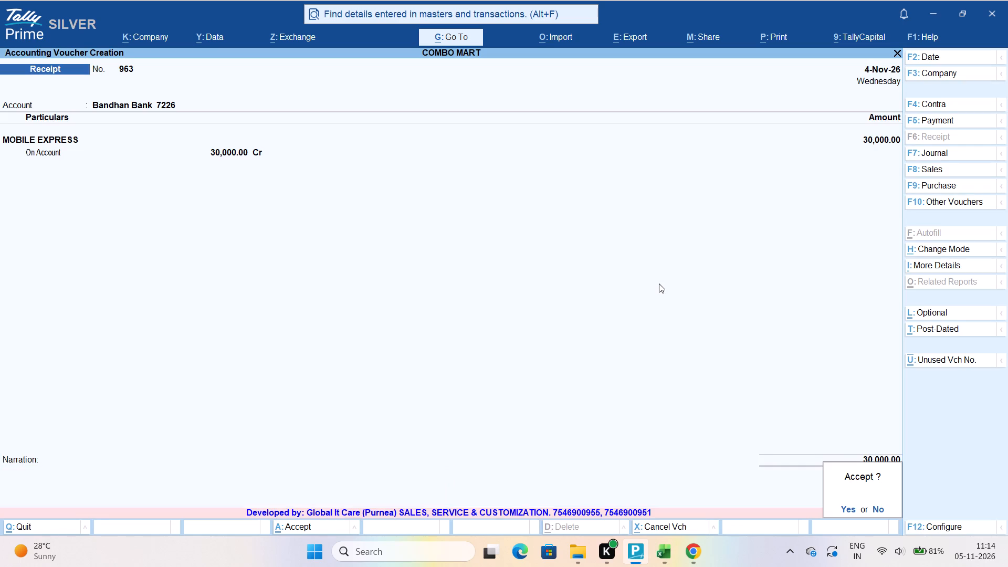
{"action": "key", "text": "Return"}
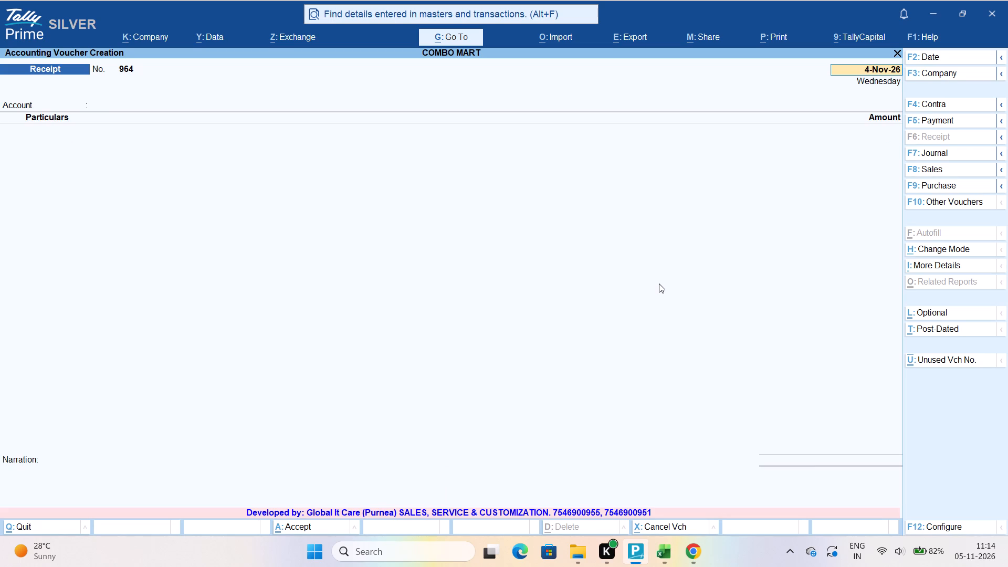
{"action": "key", "text": "Return"}
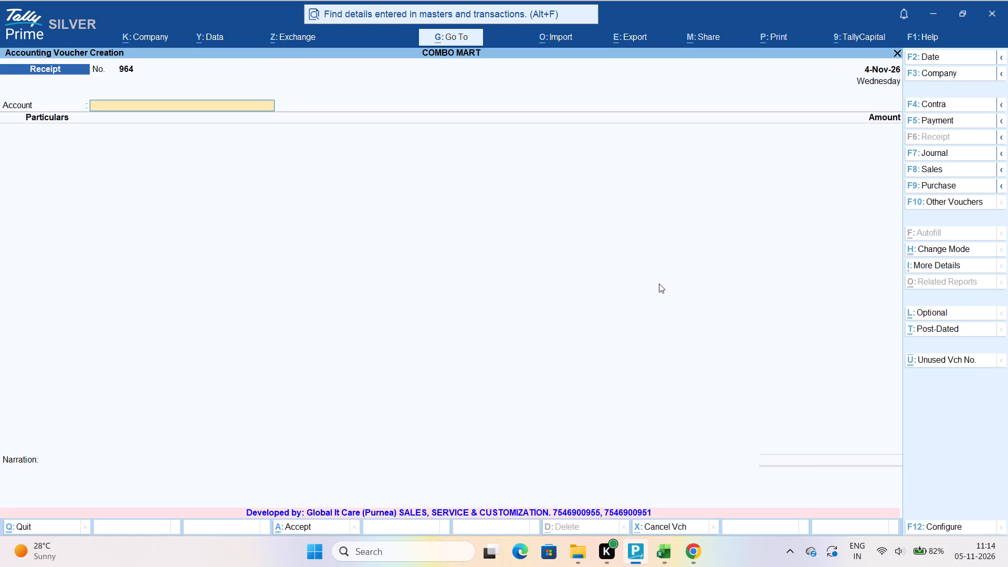
{"action": "type", "text": "BAN"}
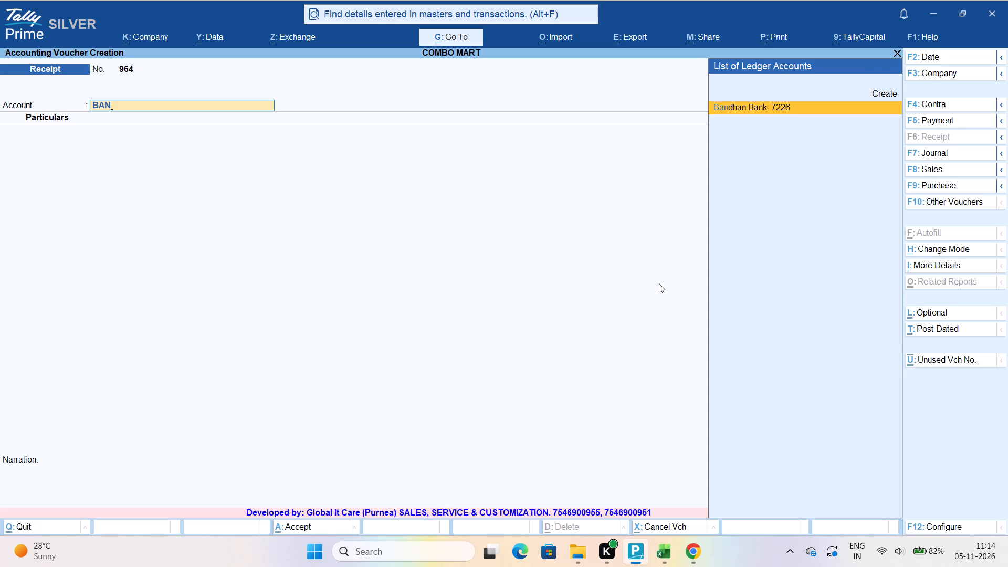
{"action": "key", "text": "Return"}
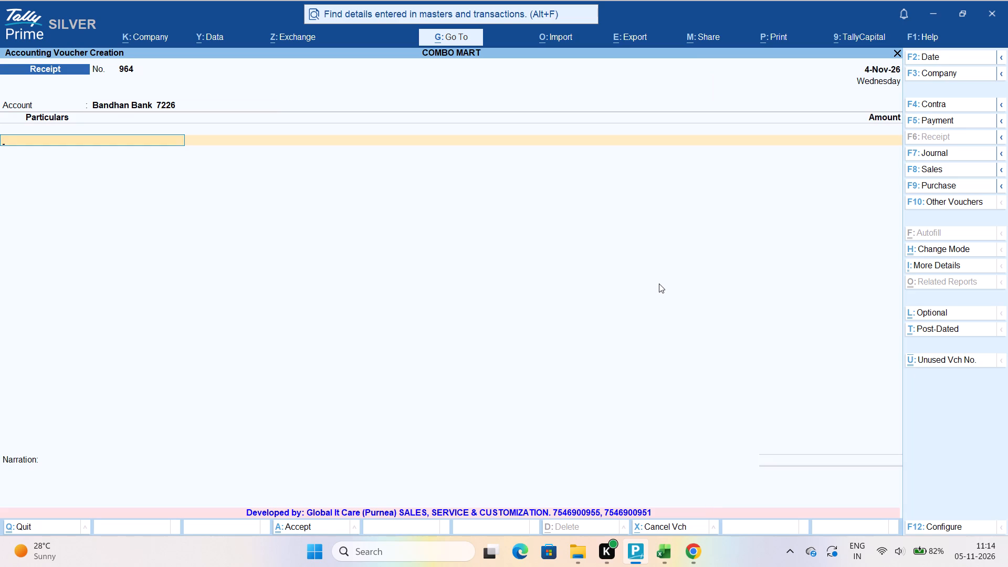
{"action": "type", "text": "SANTO"}
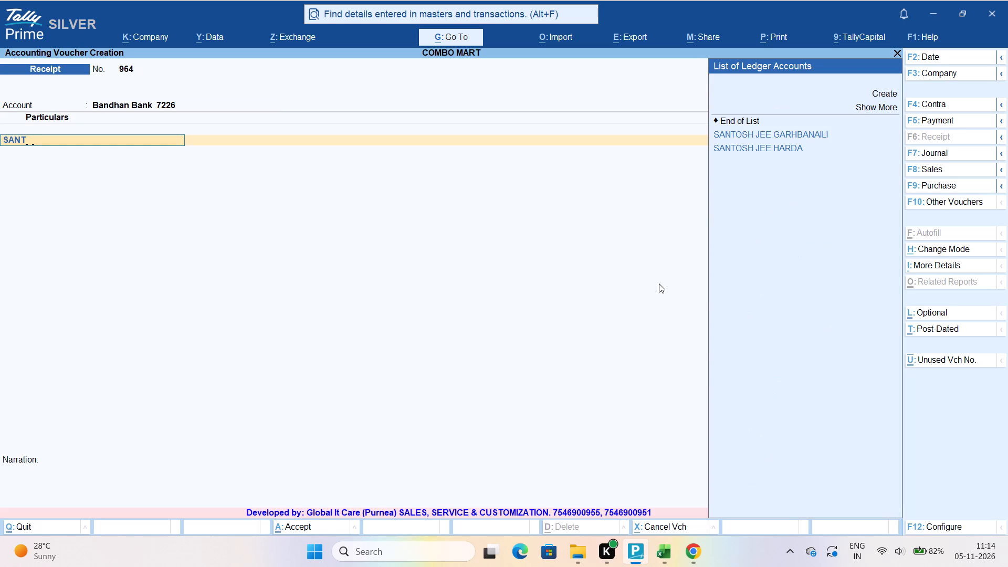
{"action": "key", "text": "Down"}
{"action": "key", "text": "Down"}
{"action": "key", "text": "Return"}
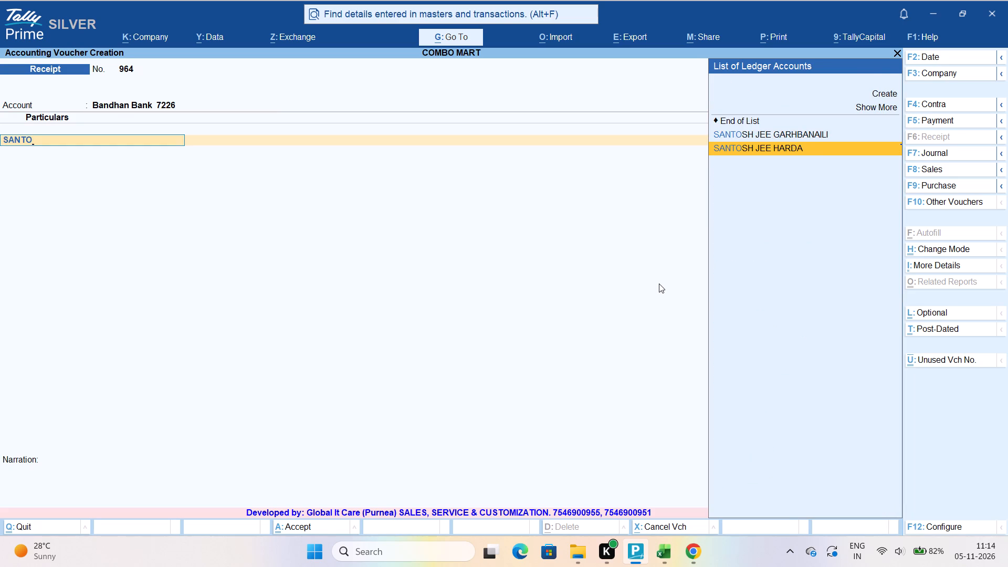
{"action": "type", "text": "1400"}
{"action": "key", "text": "0"}
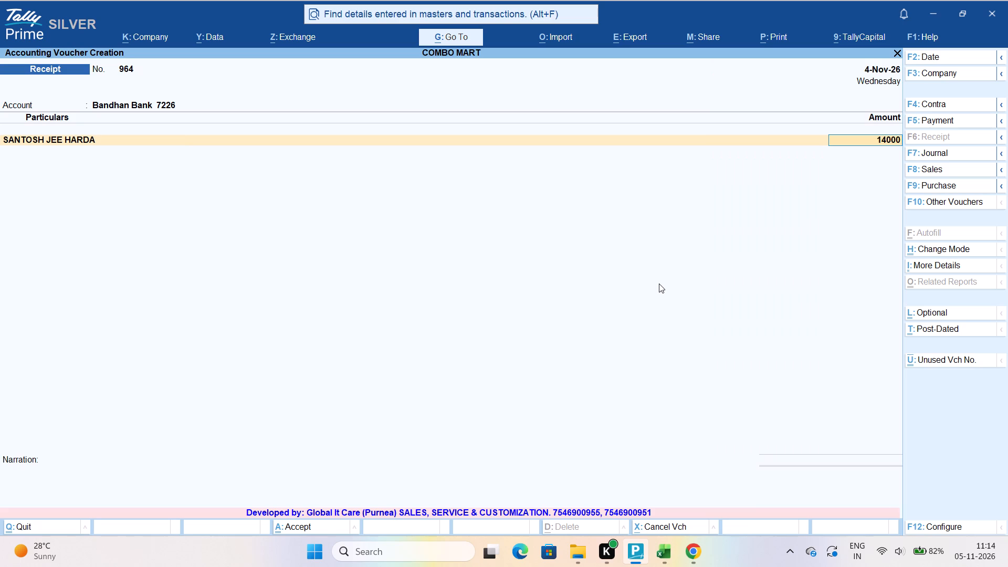
{"action": "key", "text": "Return"}
{"action": "key", "text": "Down"}
{"action": "key", "text": "Down"}
{"action": "key", "text": "Down"}
{"action": "key", "text": "Return"}
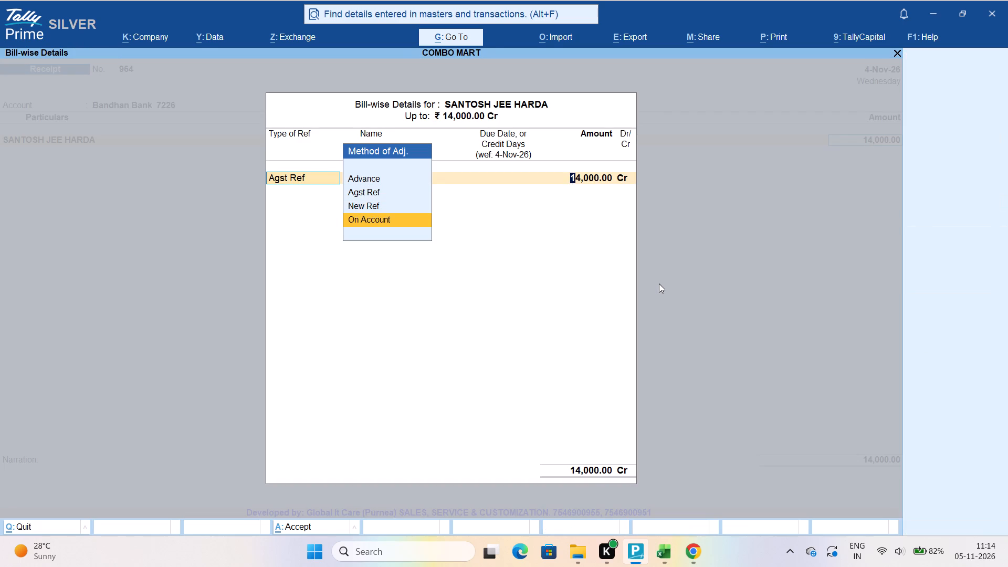
{"action": "key", "text": "Return"}
{"action": "key", "text": "Return"}
{"action": "key", "text": "Return"}
{"action": "key", "text": "Return"}
{"action": "key", "text": "Return"}
{"action": "key", "text": "Return"}
{"action": "key", "text": "Return"}
{"action": "key", "text": "Return"}
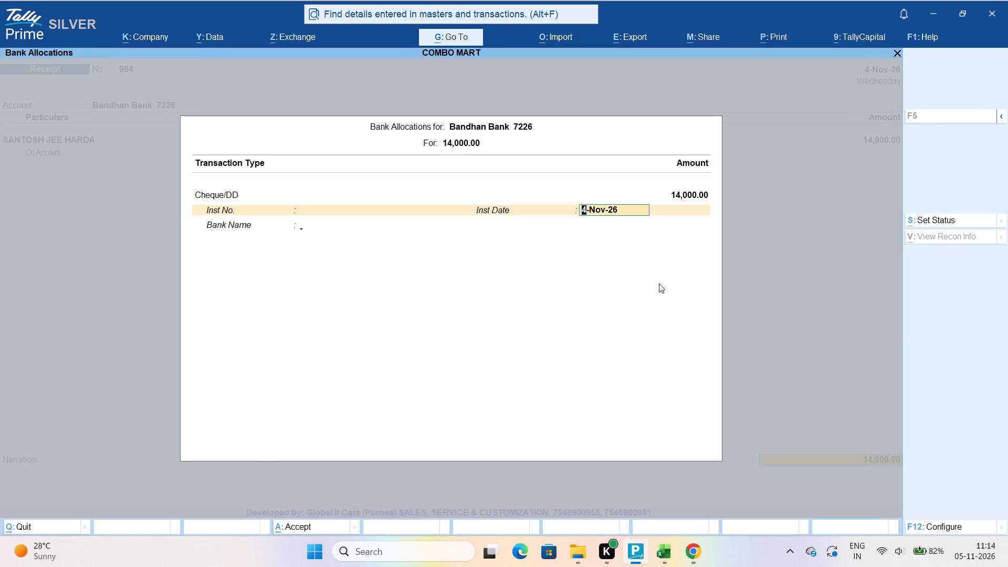
{"action": "key", "text": "Return"}
{"action": "key", "text": "Return"}
{"action": "key", "text": "Return"}
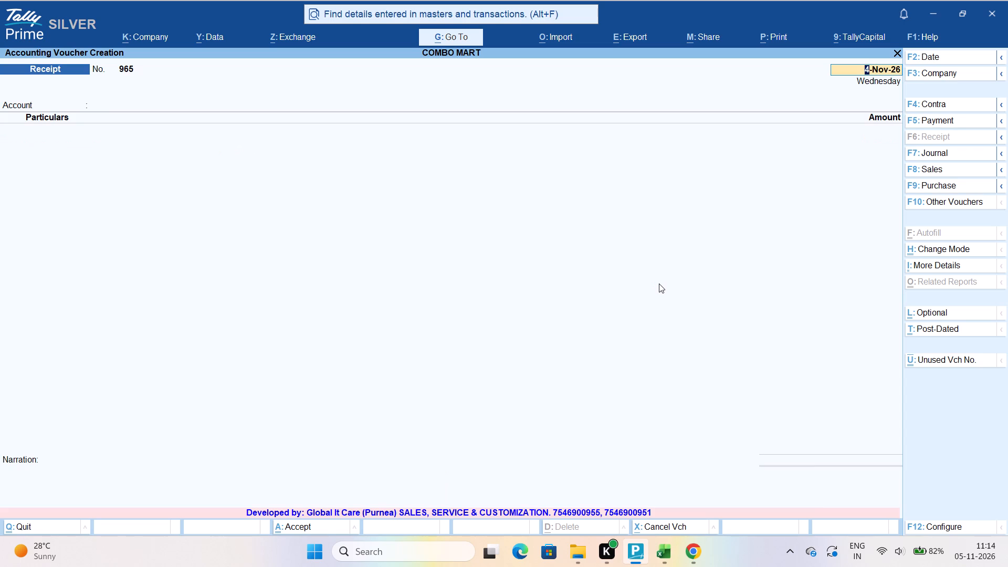
Enter a 4-Nov-26 receipt into the Cash account, crediting CHAND COMMUNICATION with 500.
{"action": "key", "text": "Return"}
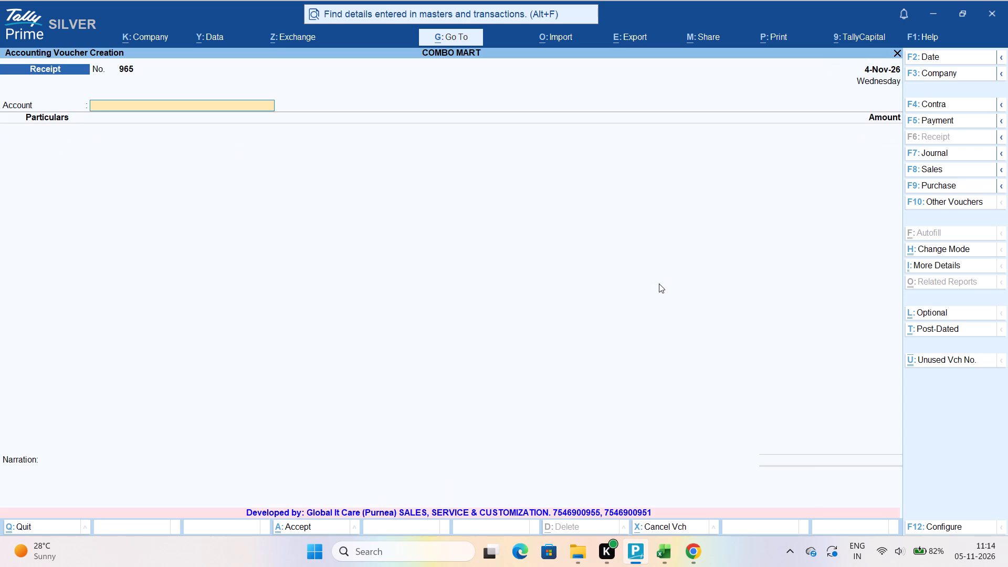
{"action": "type", "text": "CASH"}
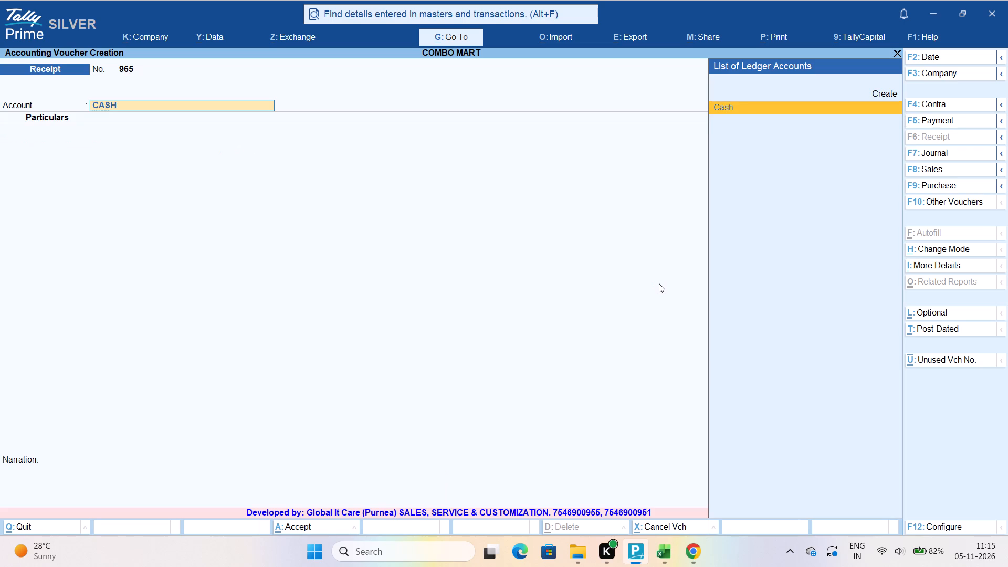
{"action": "key", "text": "Return"}
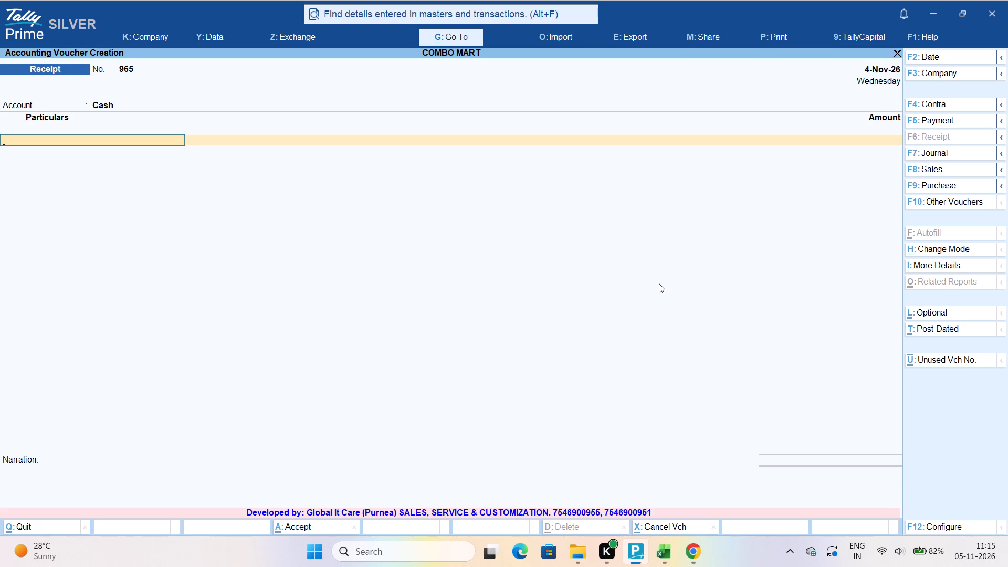
{"action": "type", "text": "CHAND"}
{"action": "key", "text": "Return"}
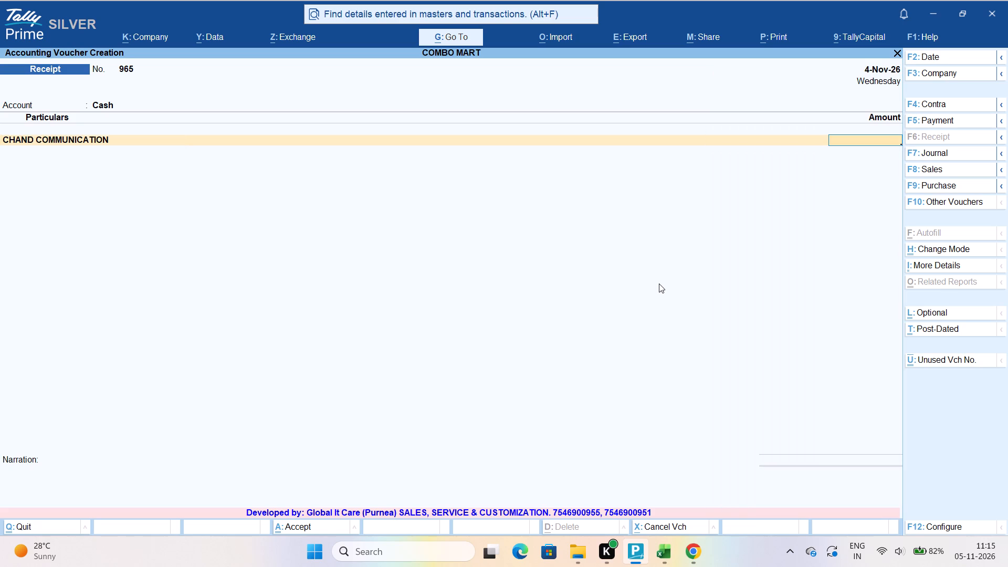
{"action": "type", "text": "500"}
{"action": "key", "text": "Return"}
Allocate the CHAND COMMUNICATION cash amount as On Account and save the receipt.
{"action": "key", "text": "Down"}
{"action": "key", "text": "Down"}
{"action": "key", "text": "Return"}
{"action": "key", "text": "Return"}
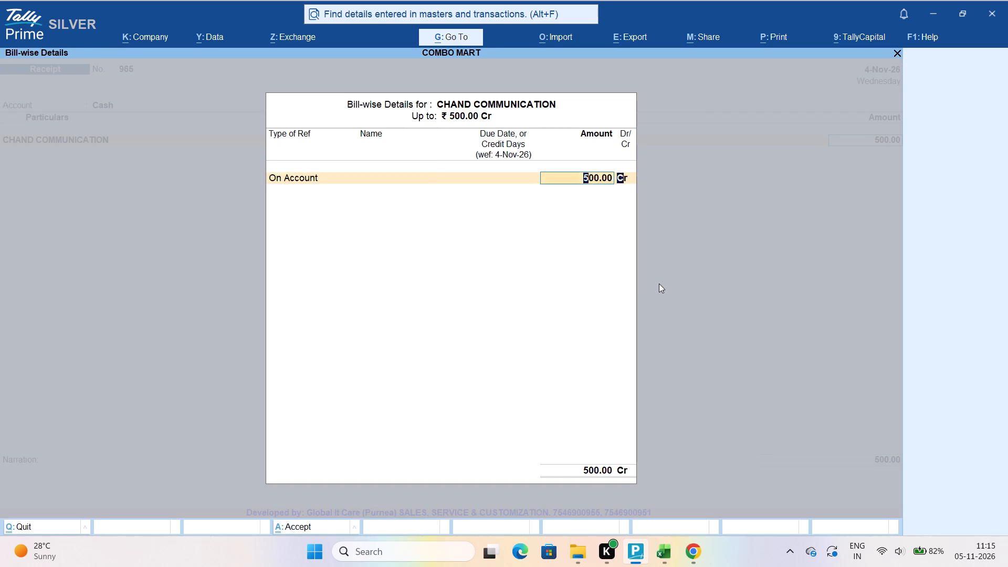
{"action": "key", "text": "Return"}
{"action": "key", "text": "Return"}
{"action": "key", "text": "Return"}
{"action": "key", "text": "Return"}
{"action": "key", "text": "Return"}
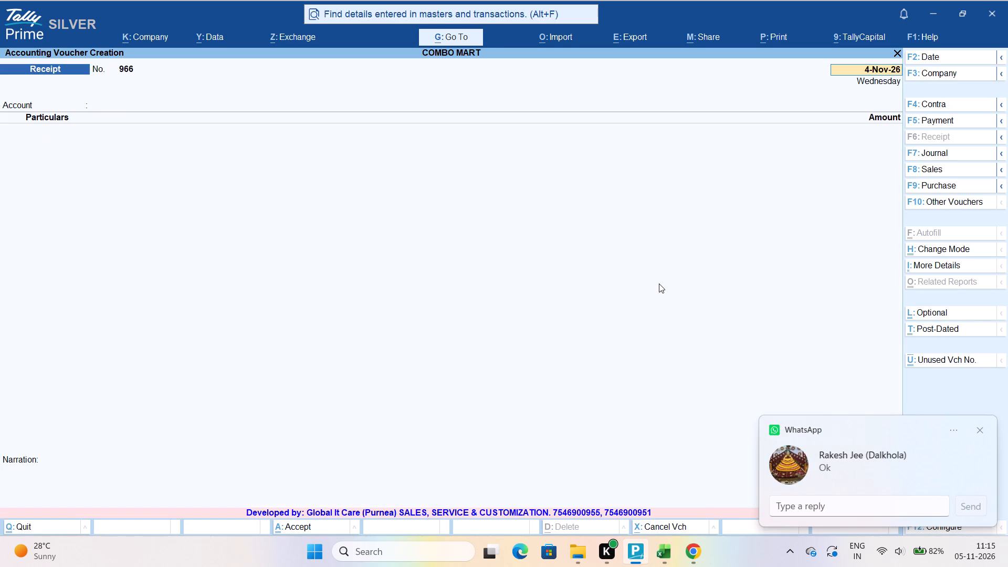
Enter a 4-Nov-26 receipt into the Bandhan Bank account, crediting CHAND COMMUNICATION with 30.
{"action": "key", "text": "Return"}
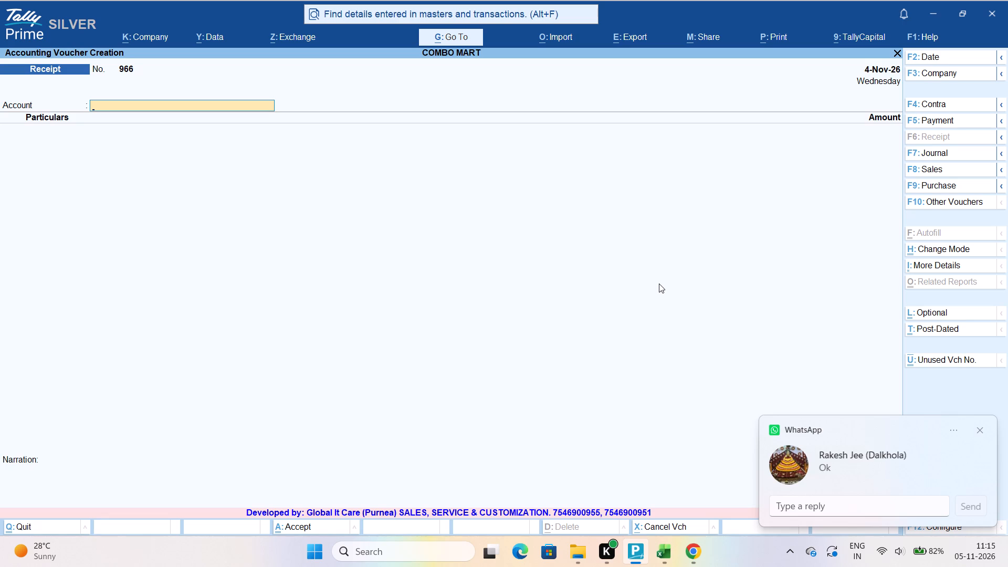
{"action": "type", "text": "BAN"}
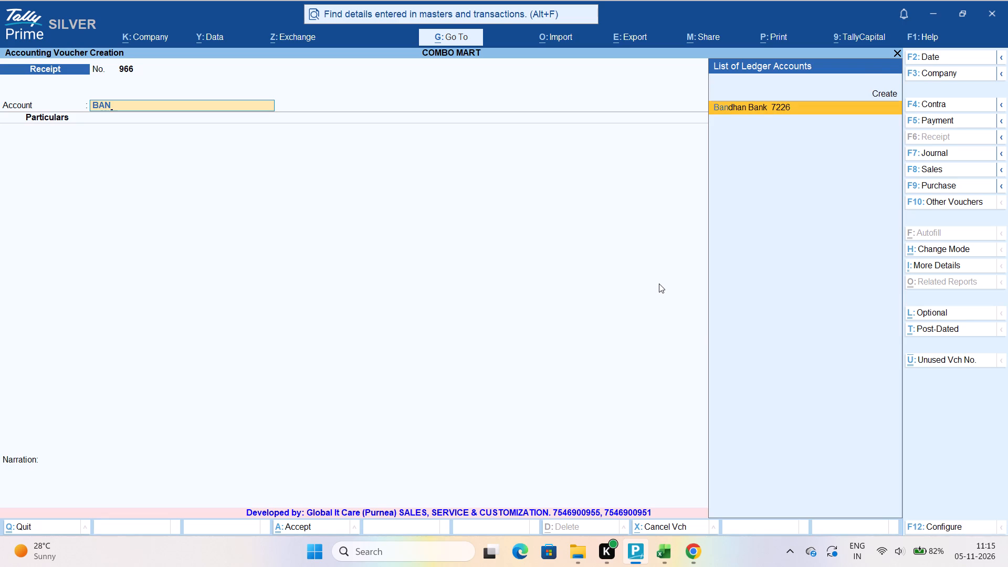
{"action": "key", "text": "Return"}
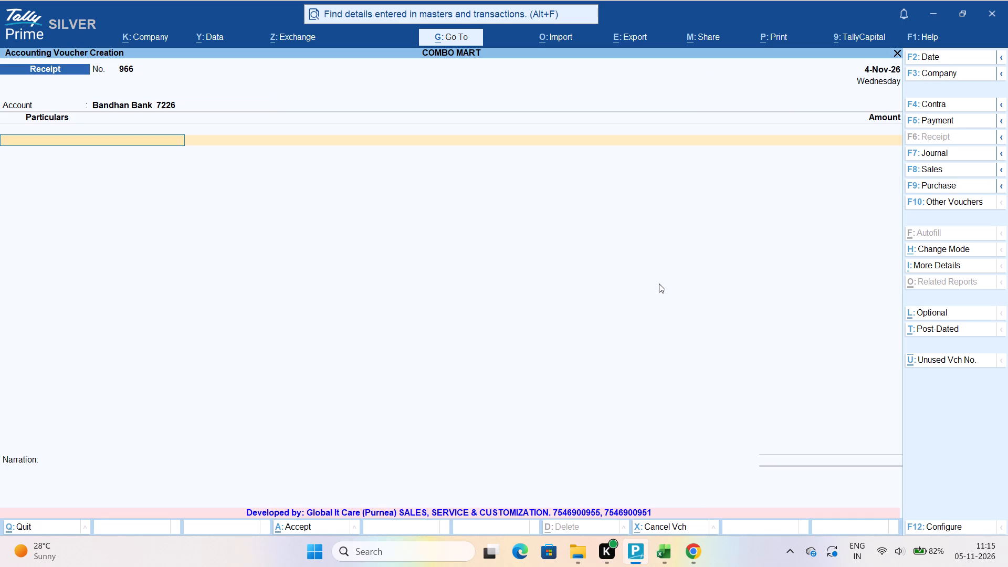
{"action": "type", "text": "CHAND"}
{"action": "key", "text": "Return"}
{"action": "type", "text": "30"}
{"action": "key", "text": "Return"}
Allocate the CHAND COMMUNICATION bank amount as On Account, keep the default bank allocation and save the receipt.
{"action": "key", "text": "Down"}
{"action": "key", "text": "Down"}
{"action": "key", "text": "Down"}
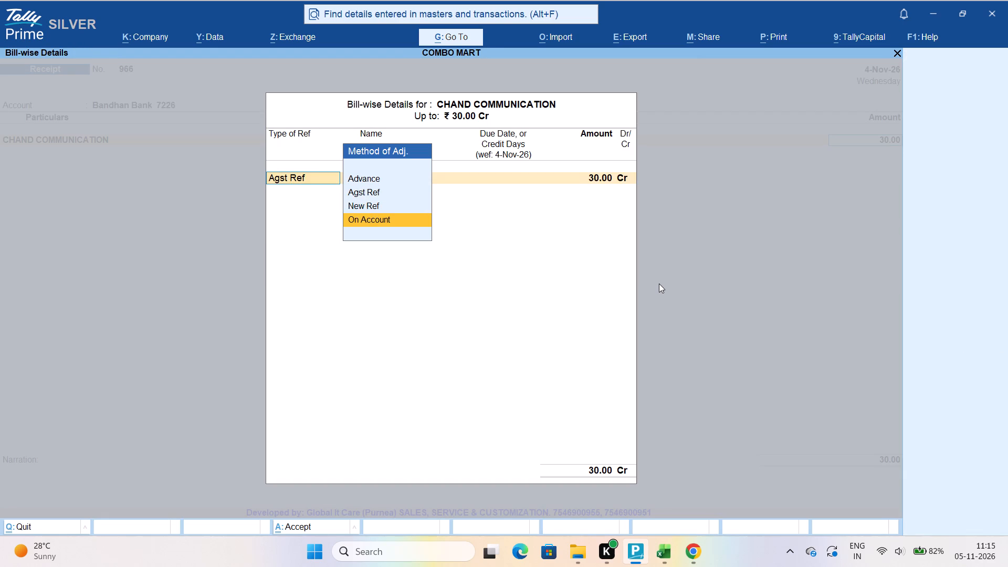
{"action": "key", "text": "Return"}
{"action": "key", "text": "Return"}
{"action": "key", "text": "Return"}
{"action": "key", "text": "Return"}
{"action": "key", "text": "Return"}
{"action": "key", "text": "Return"}
{"action": "key", "text": "Return"}
{"action": "key", "text": "Return"}
{"action": "key", "text": "Return"}
{"action": "key", "text": "Return"}
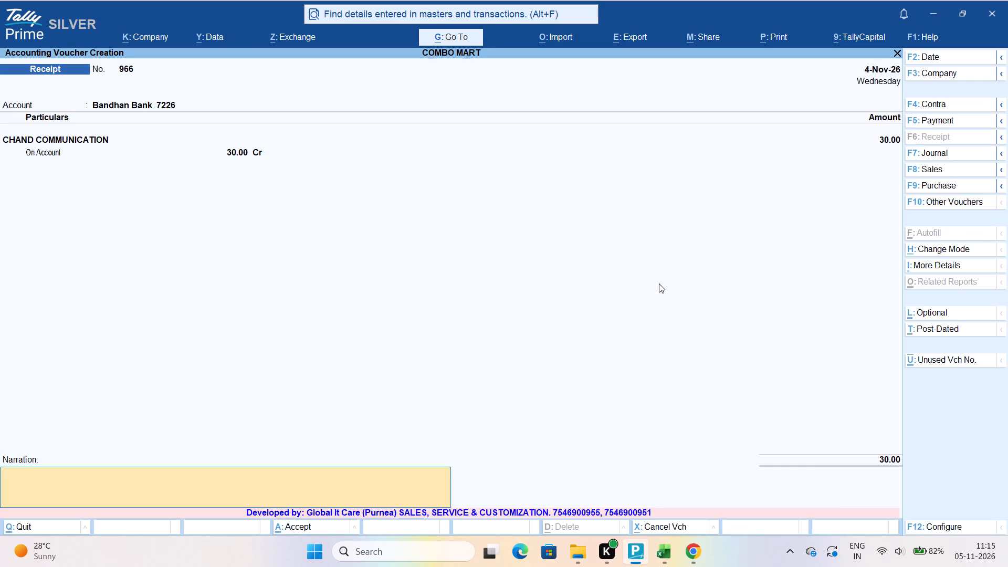
{"action": "key", "text": "Return"}
{"action": "key", "text": "Return"}
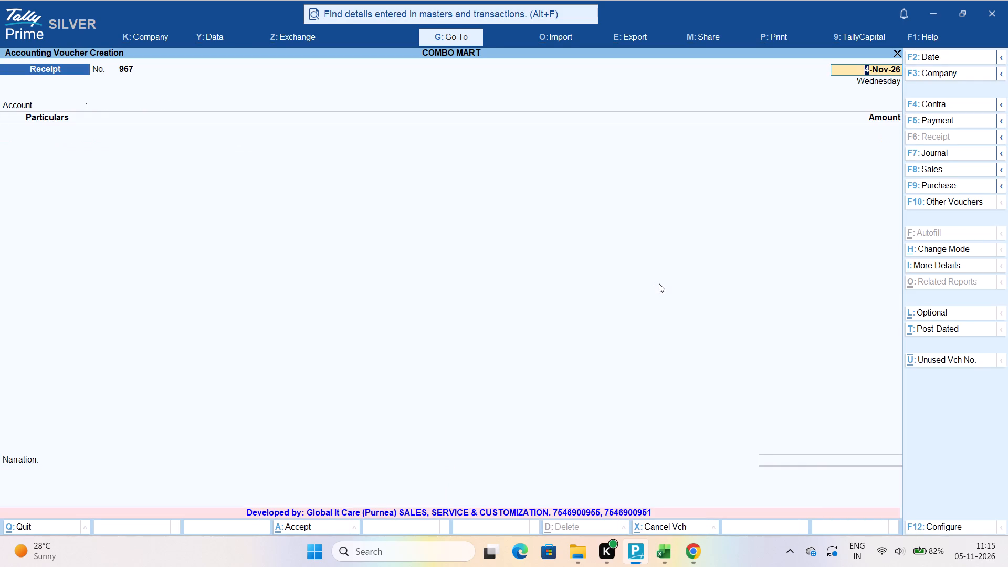
Enter a 4-Nov-26 receipt into the Bandhan Bank account, crediting MOBILE CARE with 1050.
{"action": "key", "text": "Return"}
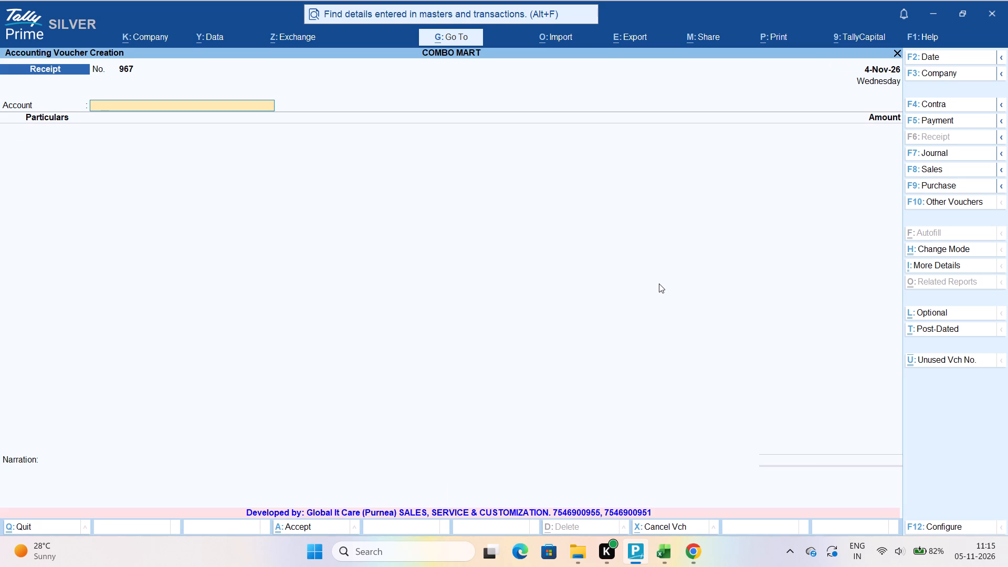
{"action": "type", "text": "BAN"}
{"action": "key", "text": "Return"}
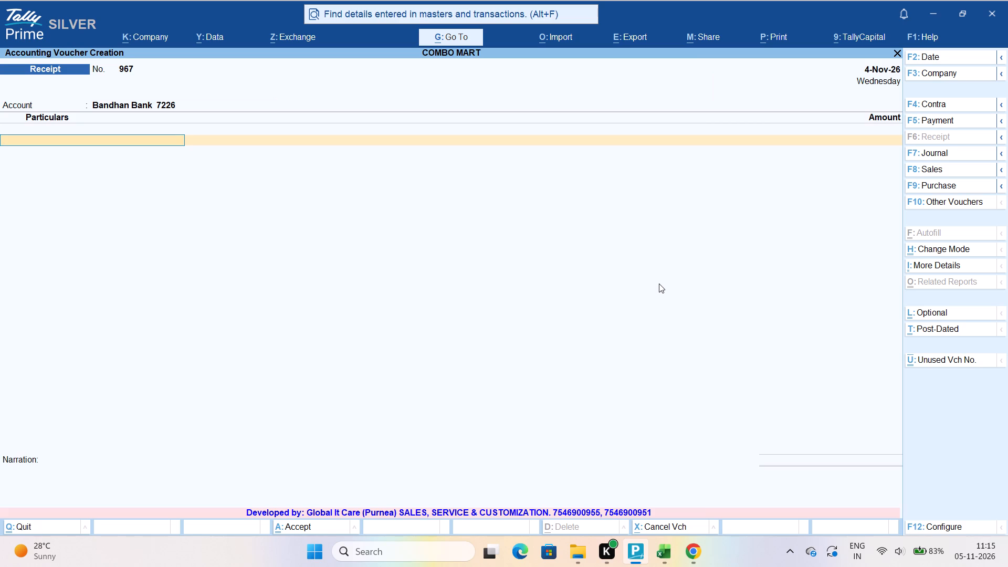
{"action": "type", "text": "BAN"}
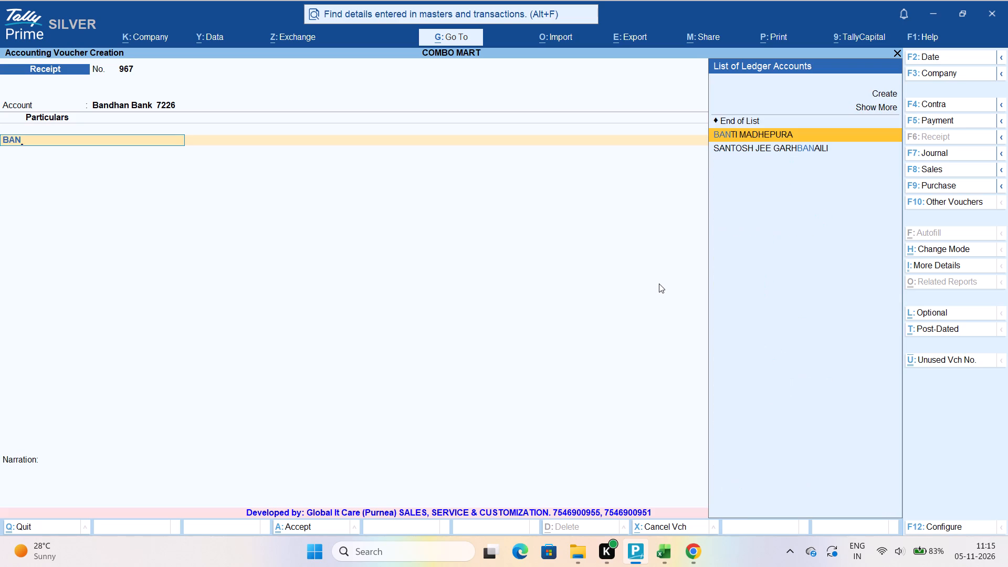
{"action": "key", "text": "BackSpace"}
{"action": "key", "text": "BackSpace"}
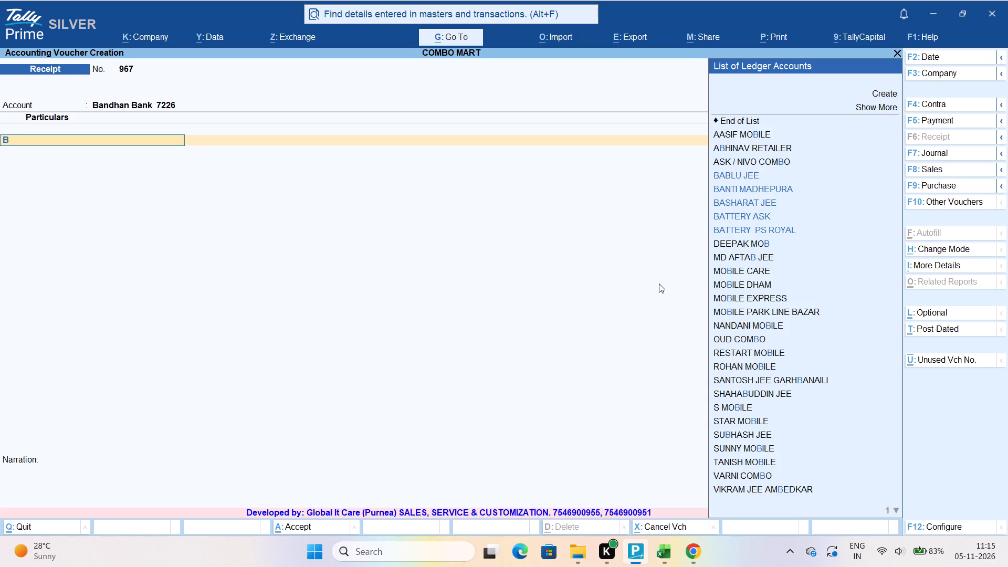
{"action": "key", "text": "BackSpace"}
{"action": "type", "text": "MOIBIL"}
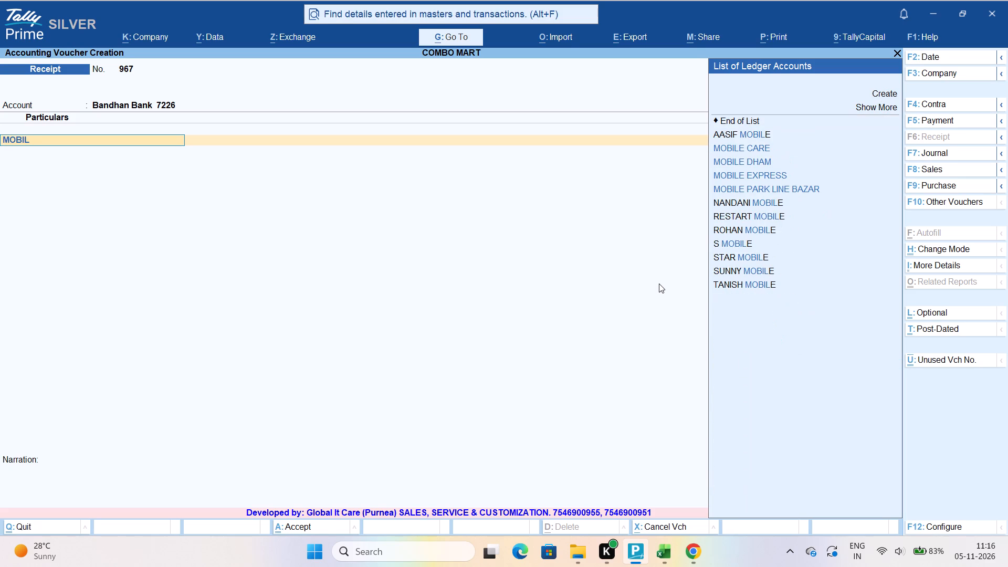
{"action": "type", "text": "E"}
{"action": "key", "text": "space"}
{"action": "type", "text": "CARE"}
{"action": "key", "text": "Return"}
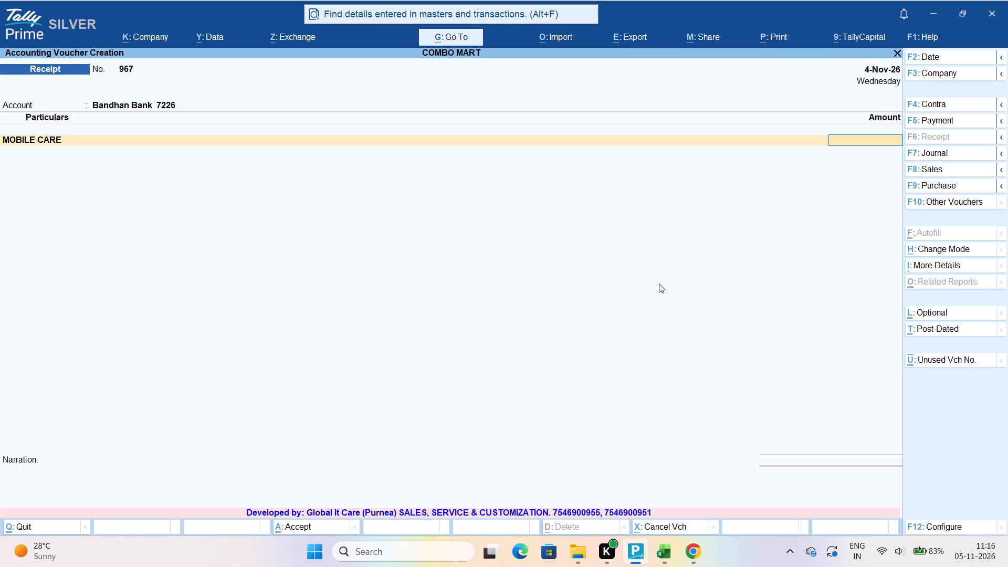
{"action": "type", "text": "1050"}
{"action": "key", "text": "Return"}
Keep the default bank allocation for the MOBILE CARE receipt and save the voucher.
{"action": "key", "text": "Return"}
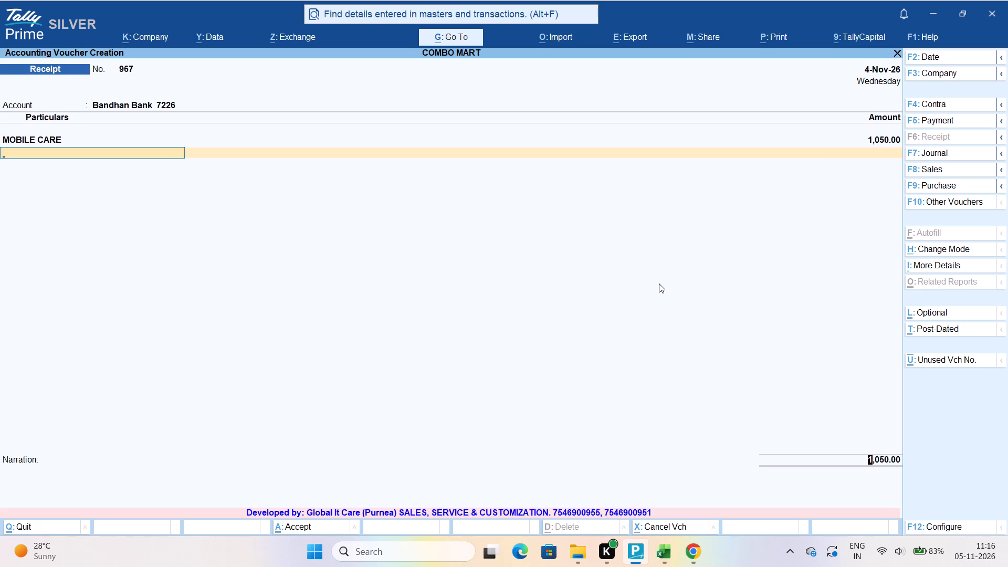
{"action": "key", "text": "Return"}
{"action": "key", "text": "Return"}
{"action": "key", "text": "Return"}
{"action": "key", "text": "Return"}
{"action": "key", "text": "Return"}
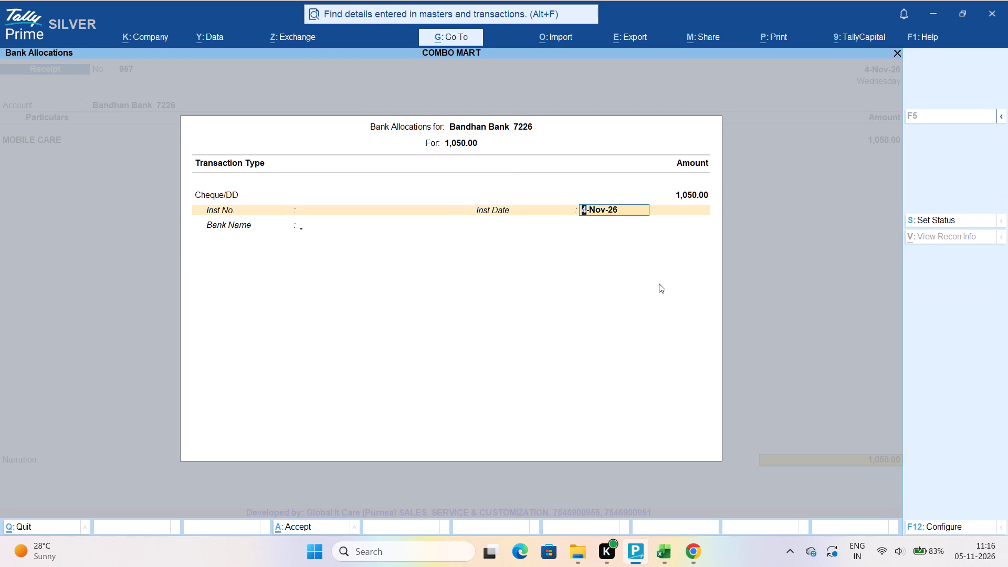
{"action": "key", "text": "Return"}
{"action": "key", "text": "Return"}
{"action": "key", "text": "Return"}
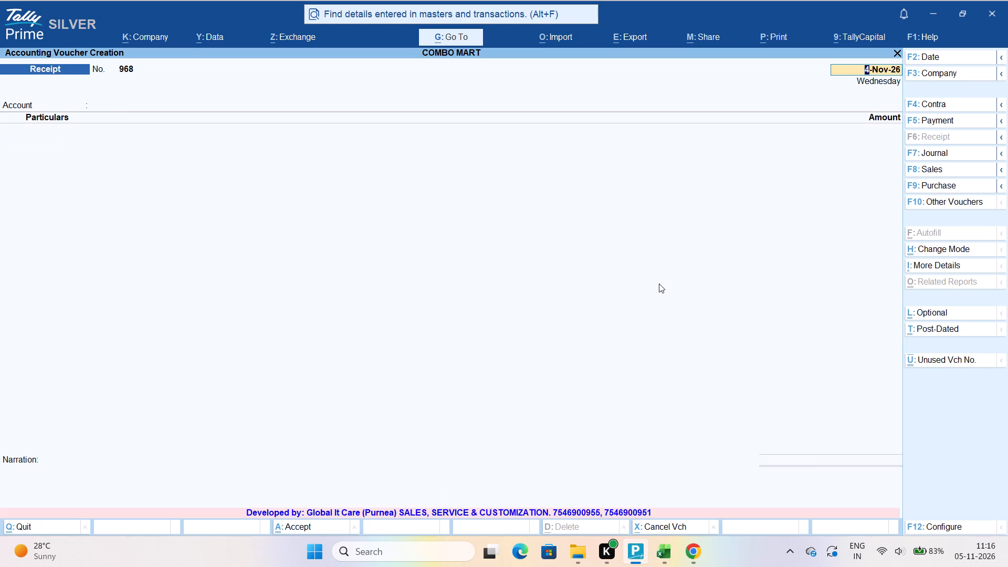
Enter a 4-Nov-26 receipt into the Bandhan Bank account, crediting the AFTAB party ledger with 20000.
{"action": "key", "text": "Return"}
{"action": "type", "text": "BAN"}
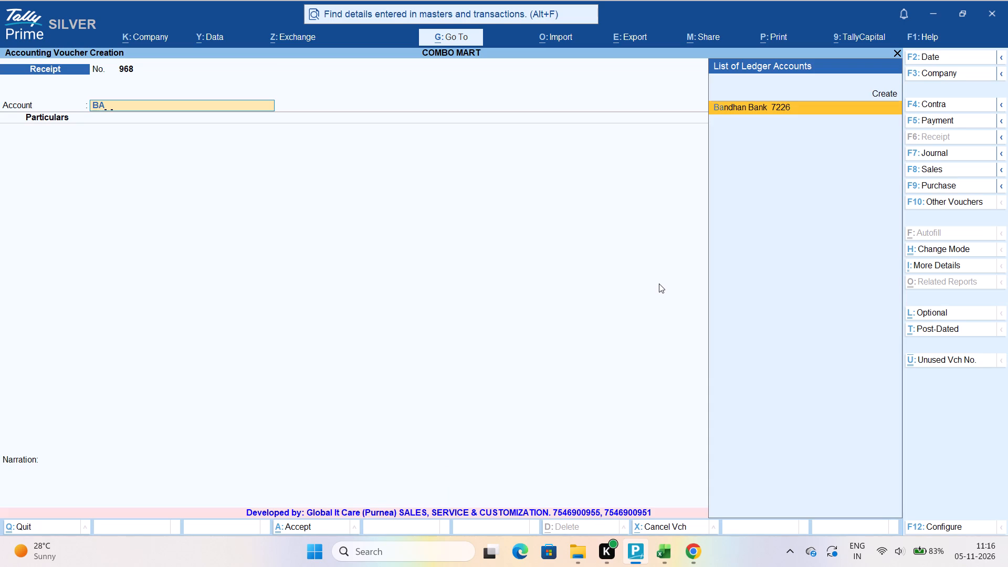
{"action": "key", "text": "Return"}
{"action": "type", "text": "AFTAB"}
{"action": "key", "text": "Return"}
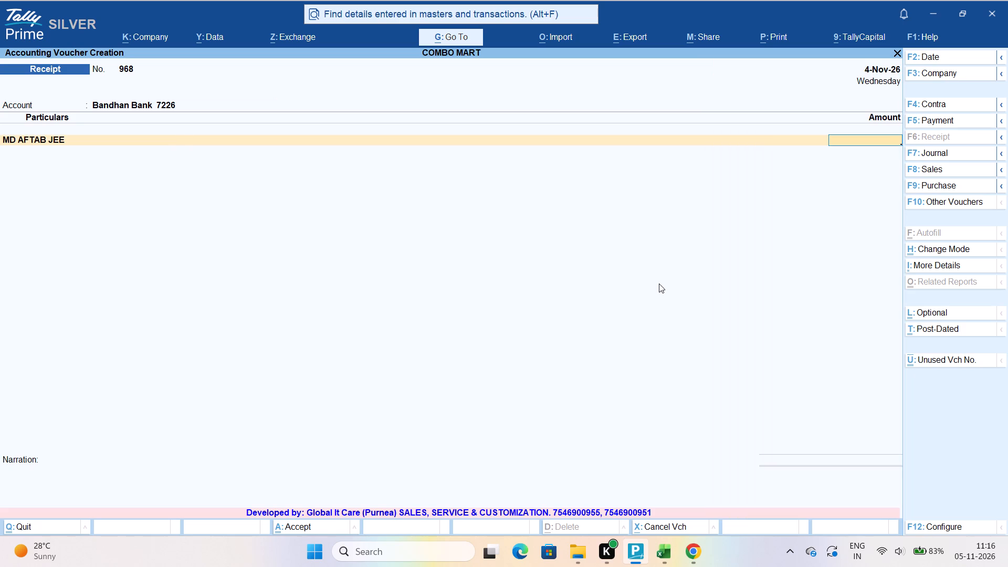
{"action": "type", "text": "20000"}
{"action": "key", "text": "Return"}
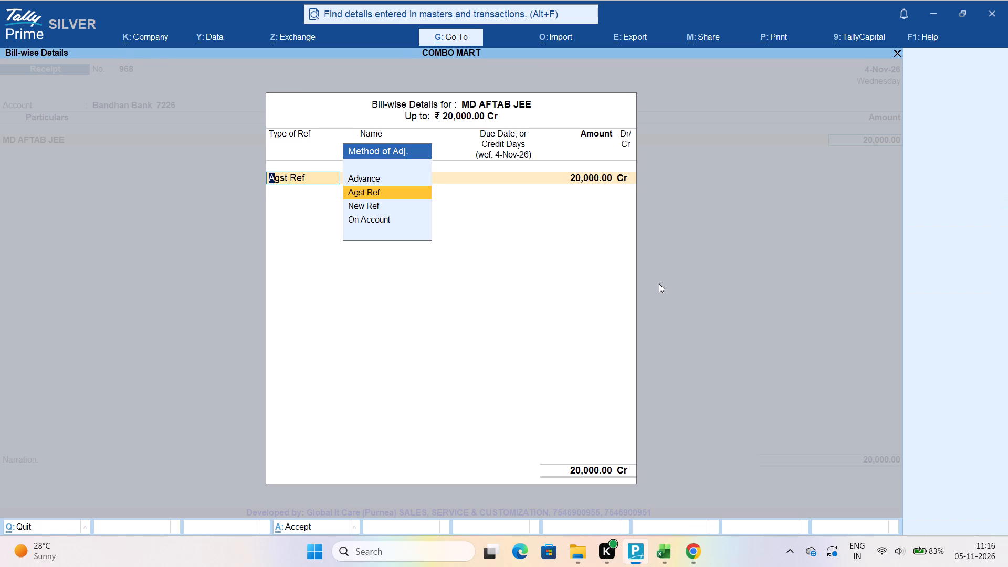
Allocate the AFTAB party's full 20,000 as On Account in the bill-wise details.
{"action": "key", "text": "Down"}
{"action": "key", "text": "Down"}
{"action": "key", "text": "Down"}
{"action": "key", "text": "Return"}
{"action": "key", "text": "period"}
{"action": "key", "text": "Return"}
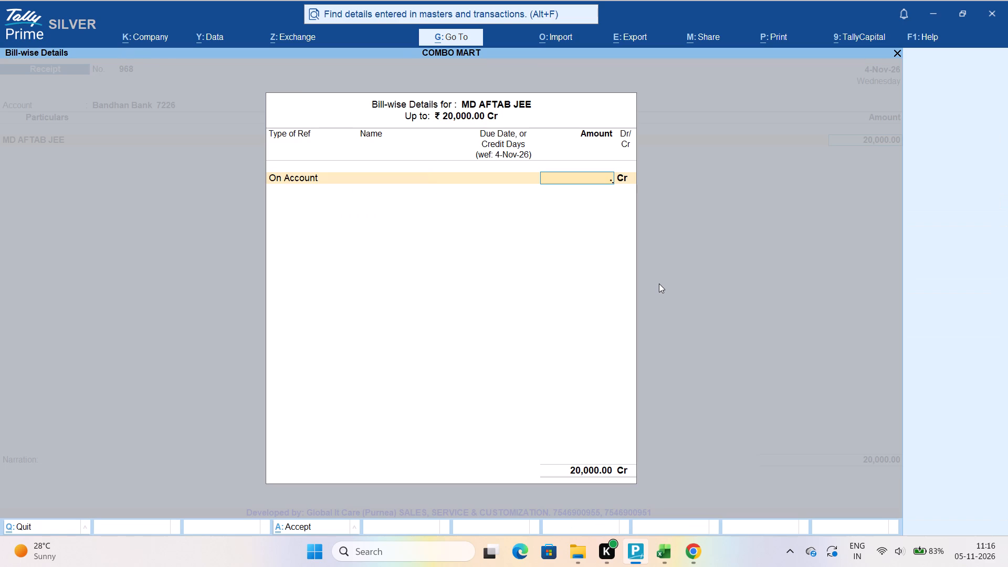
{"action": "key", "text": "BackSpace"}
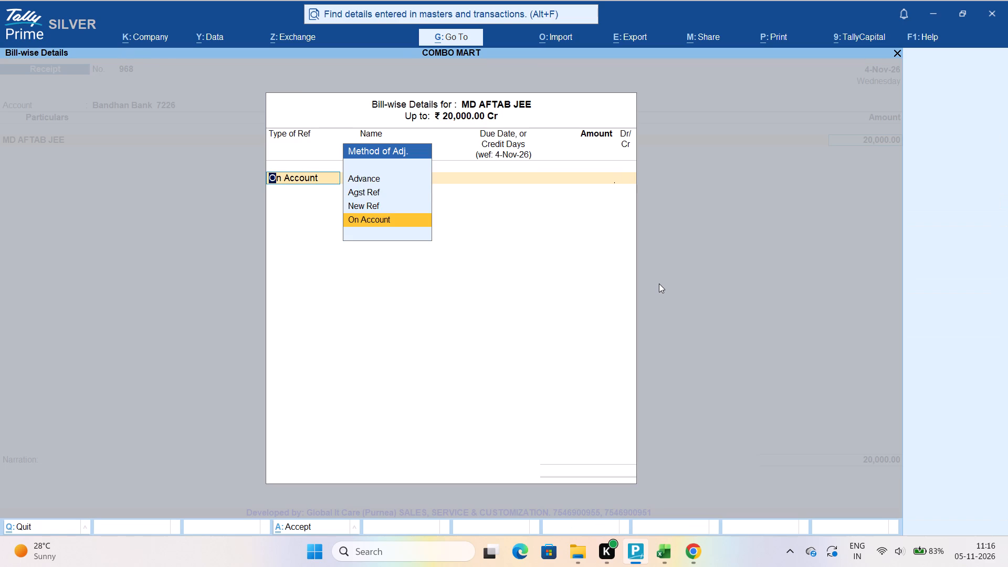
{"action": "key", "text": "Return"}
{"action": "key", "text": "Return"}
{"action": "key", "text": "Return"}
Keep the default bank allocation for the AFTAB receipt and save the voucher.
{"action": "key", "text": "Return"}
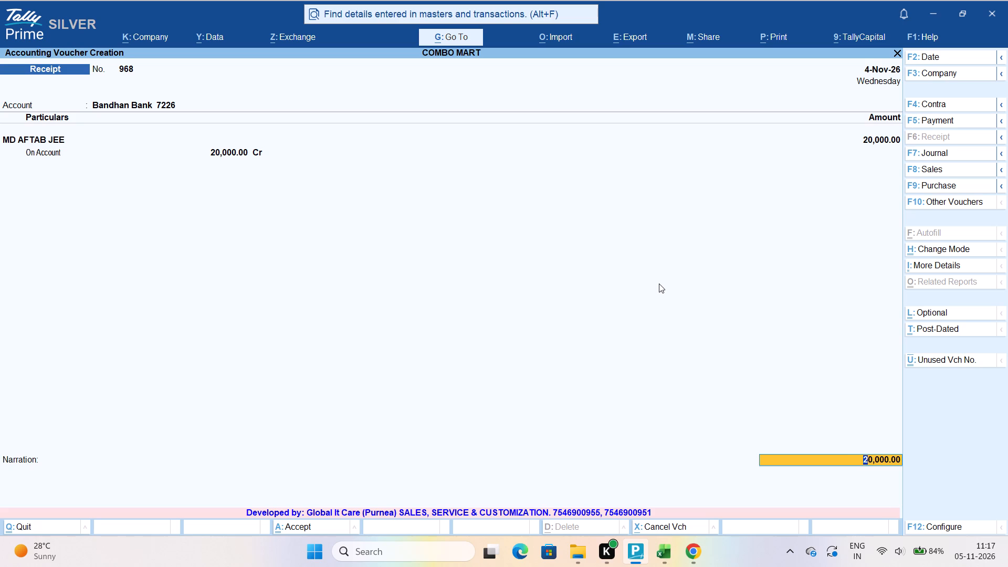
{"action": "key", "text": "Return"}
{"action": "key", "text": "Return"}
{"action": "key", "text": "Return"}
{"action": "key", "text": "Return"}
{"action": "key", "text": "Return"}
{"action": "key", "text": "Return"}
{"action": "key", "text": "Return"}
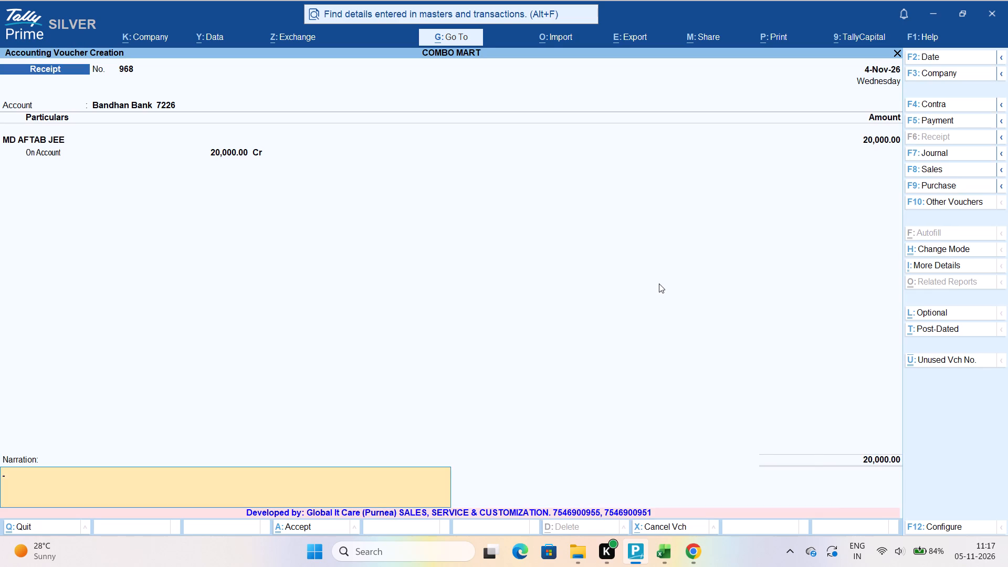
{"action": "key", "text": "Return"}
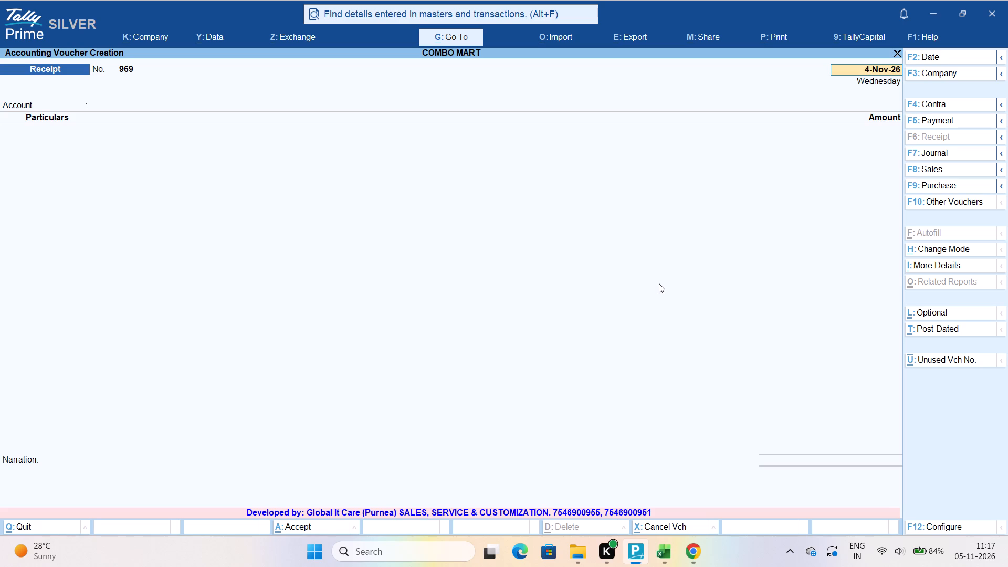
Enter a 4-Nov-26 receipt into the Cash account, crediting AASIF MOBILE with 150.
{"action": "key", "text": "Return"}
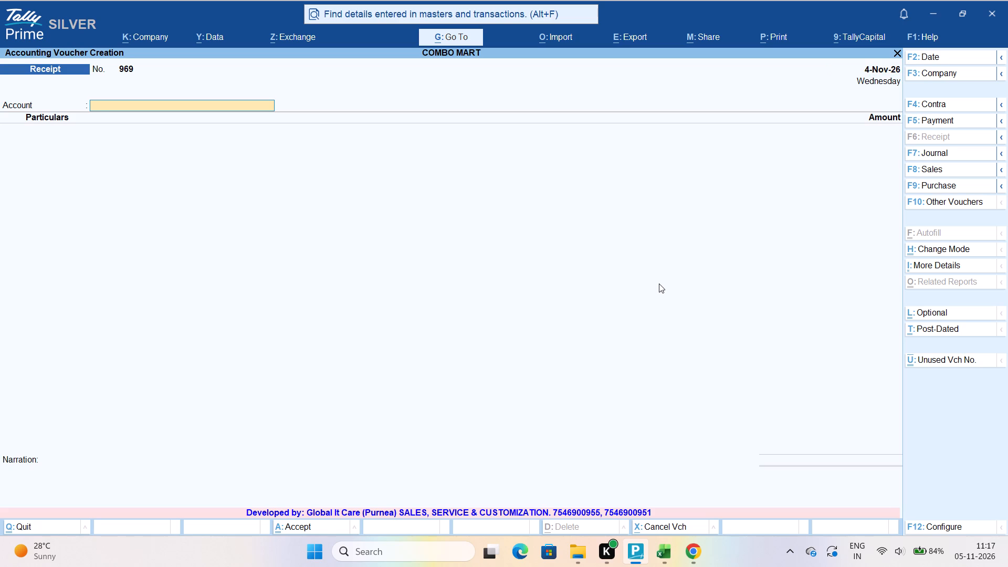
{"action": "type", "text": "CASDH"}
{"action": "key", "text": "Return"}
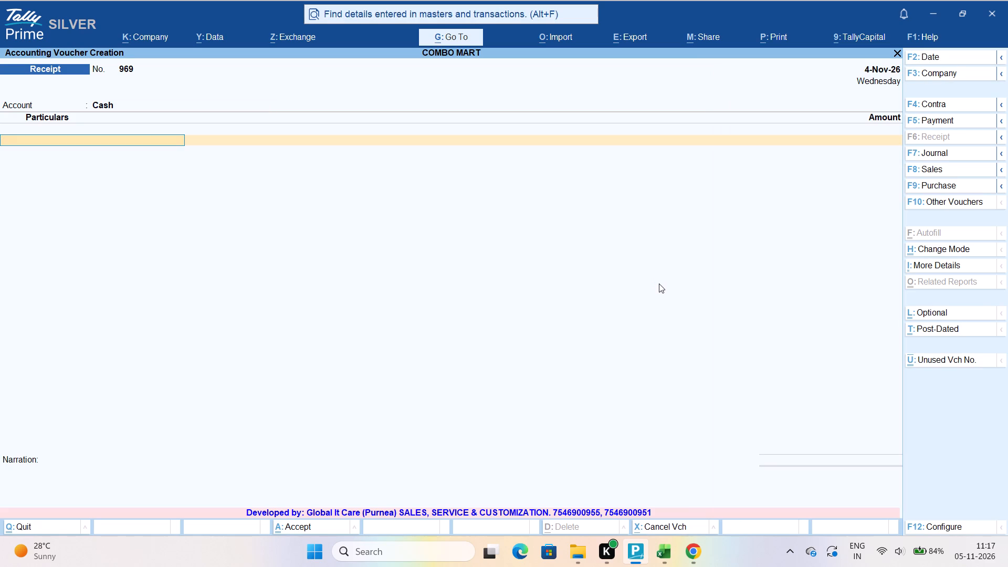
{"action": "type", "text": "AA"}
{"action": "key", "text": "Return"}
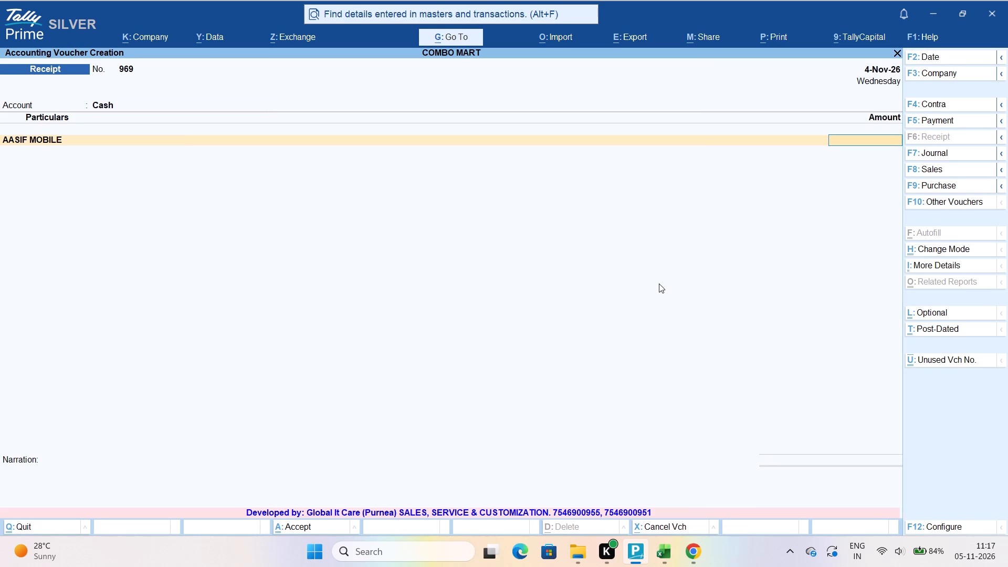
{"action": "type", "text": "150"}
{"action": "key", "text": "Return"}
Allocate the AASIF MOBILE amount as On Account and save the receipt.
{"action": "key", "text": "Down"}
{"action": "key", "text": "Down"}
{"action": "key", "text": "Down"}
{"action": "key", "text": "Return"}
{"action": "key", "text": "Return"}
{"action": "key", "text": "Return"}
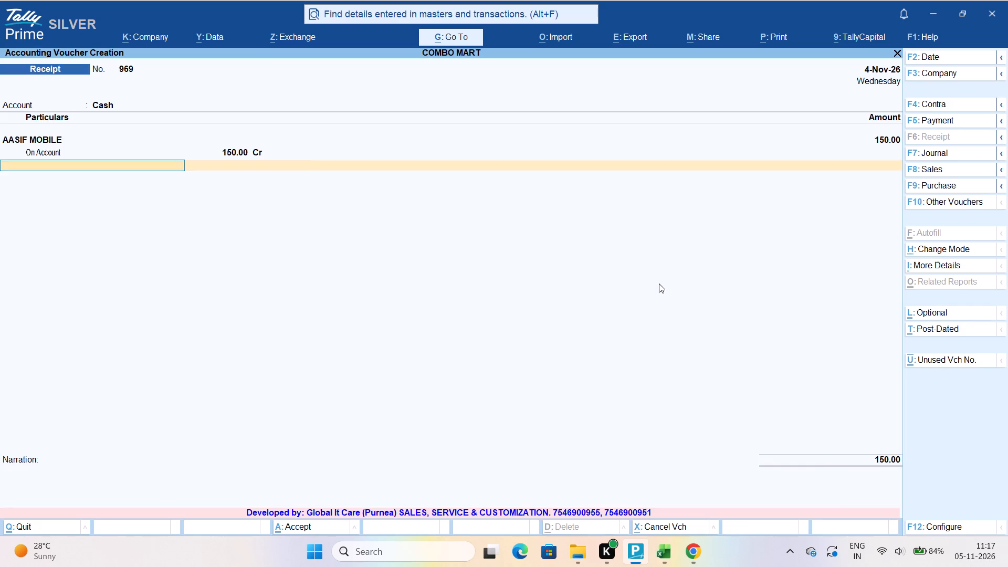
{"action": "key", "text": "Return"}
{"action": "key", "text": "Return"}
{"action": "key", "text": "Return"}
{"action": "key", "text": "Return"}
Enter another 4-Nov-26 receipt into the Cash account, crediting CHAND COMMUNICATION with 500.
{"action": "key", "text": "Return"}
{"action": "key", "text": "Return"}
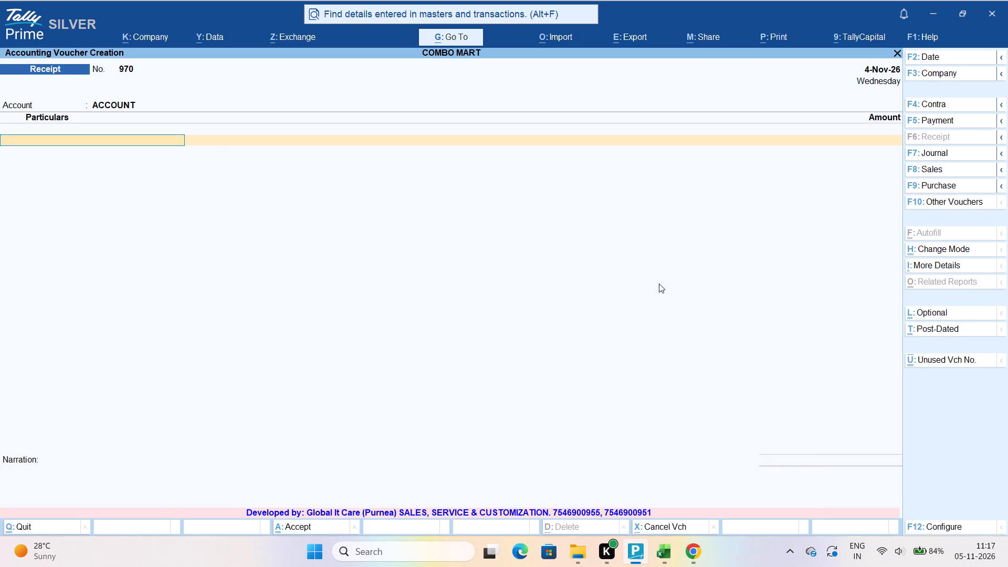
{"action": "key", "text": "BackSpace"}
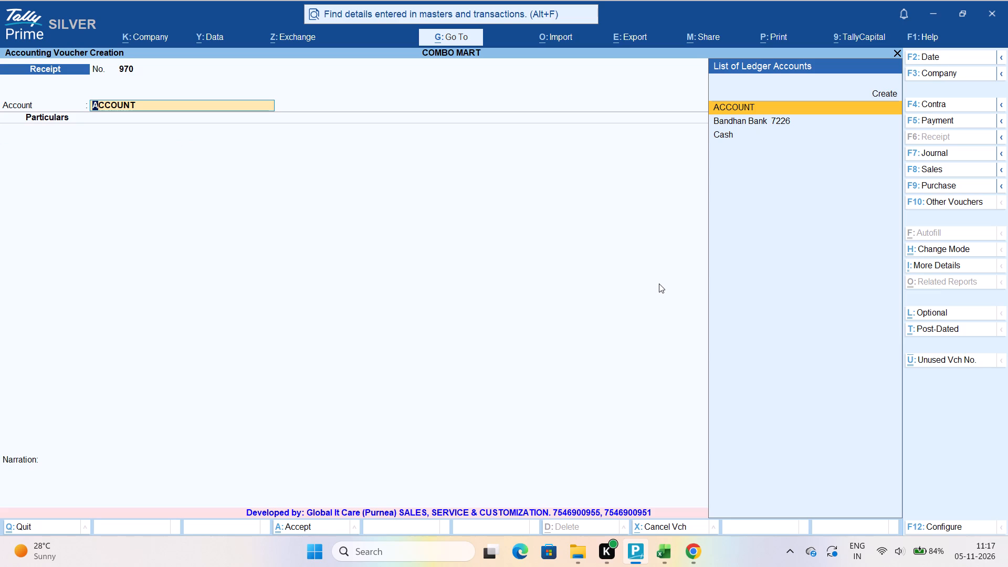
{"action": "type", "text": "CHAND"}
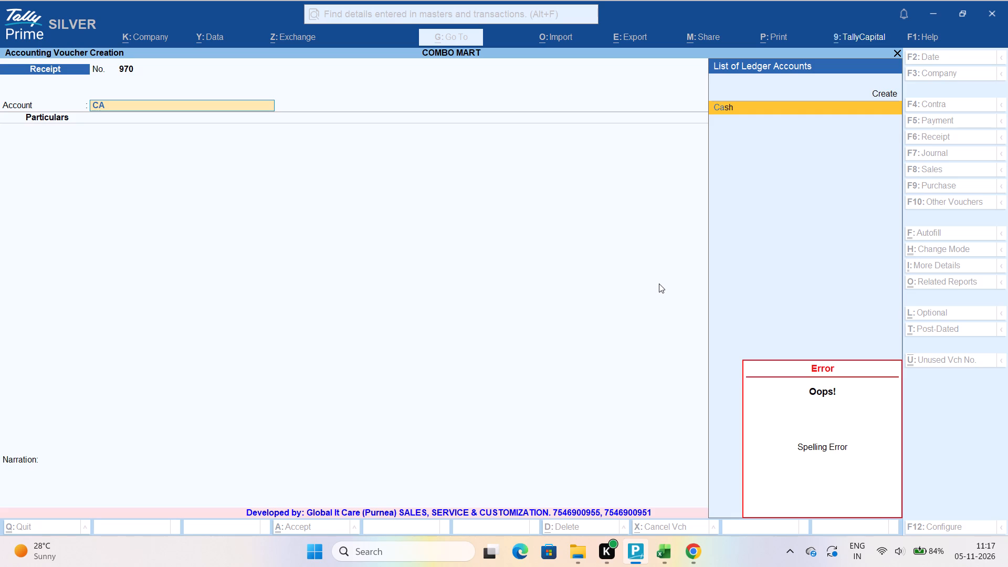
{"action": "key", "text": "Return"}
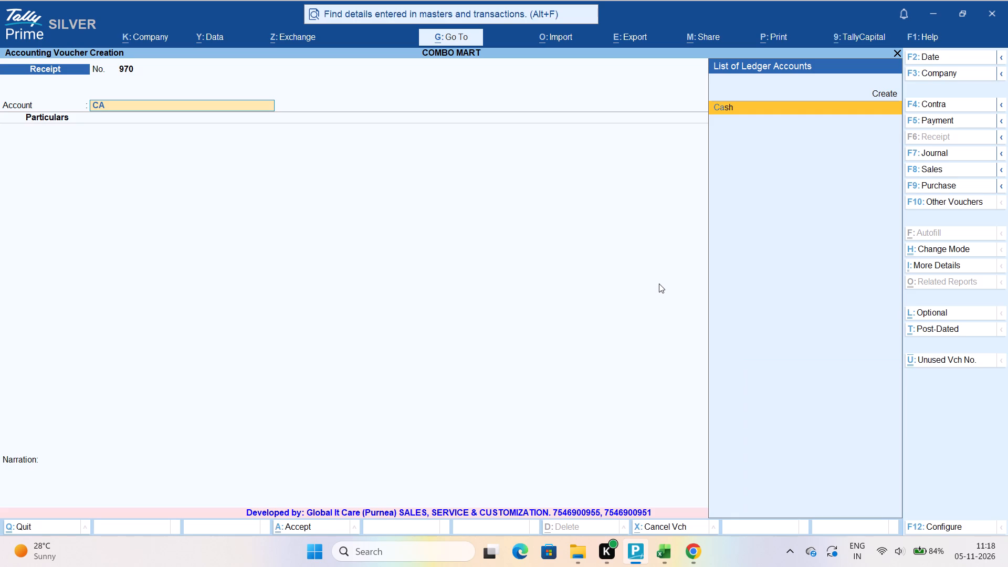
{"action": "key", "text": "Return"}
{"action": "type", "text": "CHAND"}
{"action": "key", "text": "Return"}
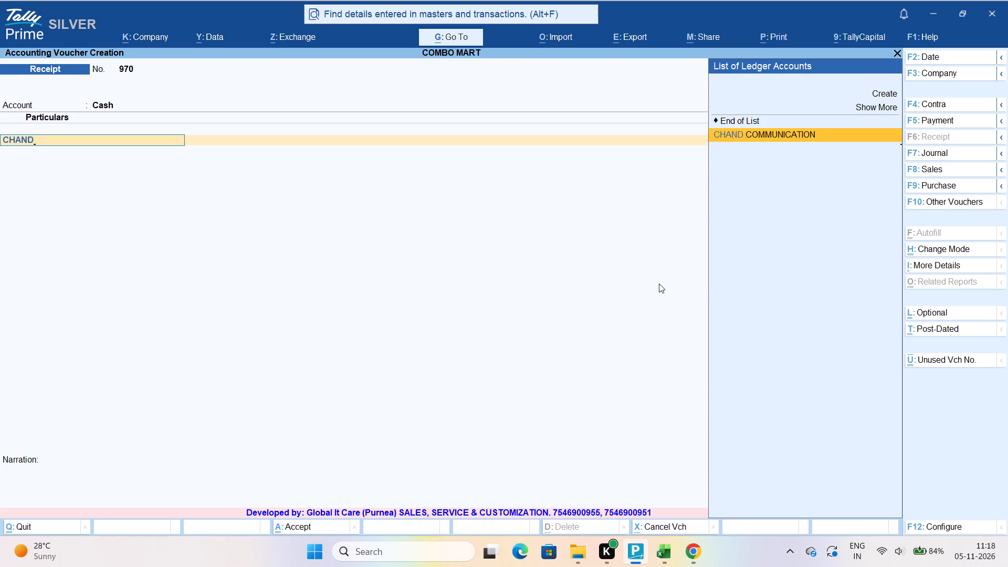
{"action": "type", "text": "500"}
{"action": "key", "text": "Return"}
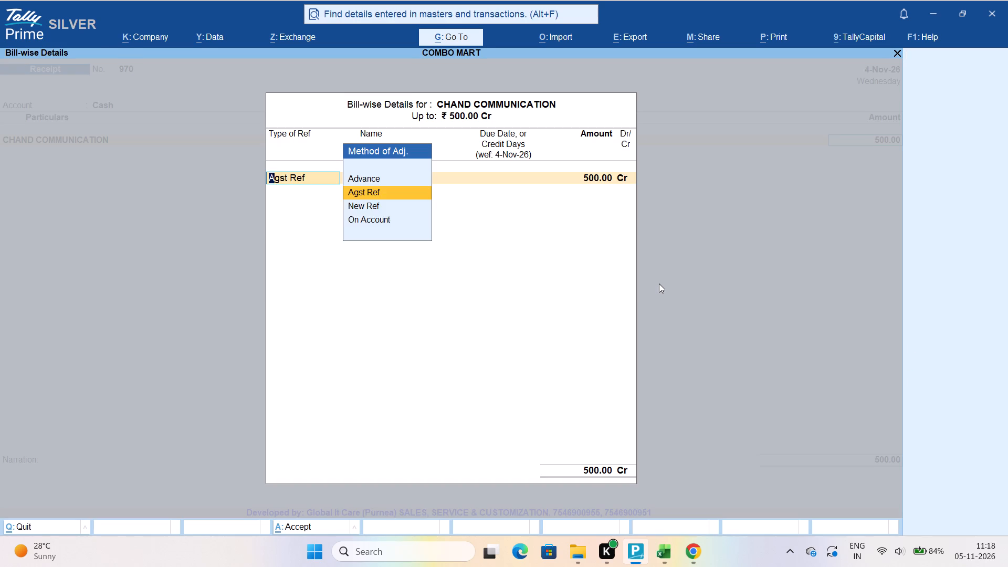
Allocate the CHAND COMMUNICATION cash amount as On Account and save the receipt.
{"action": "key", "text": "Down"}
{"action": "key", "text": "Down"}
{"action": "key", "text": "Down"}
{"action": "key", "text": "Return"}
{"action": "key", "text": "Return"}
{"action": "key", "text": "Return"}
{"action": "key", "text": "Return"}
{"action": "key", "text": "Return"}
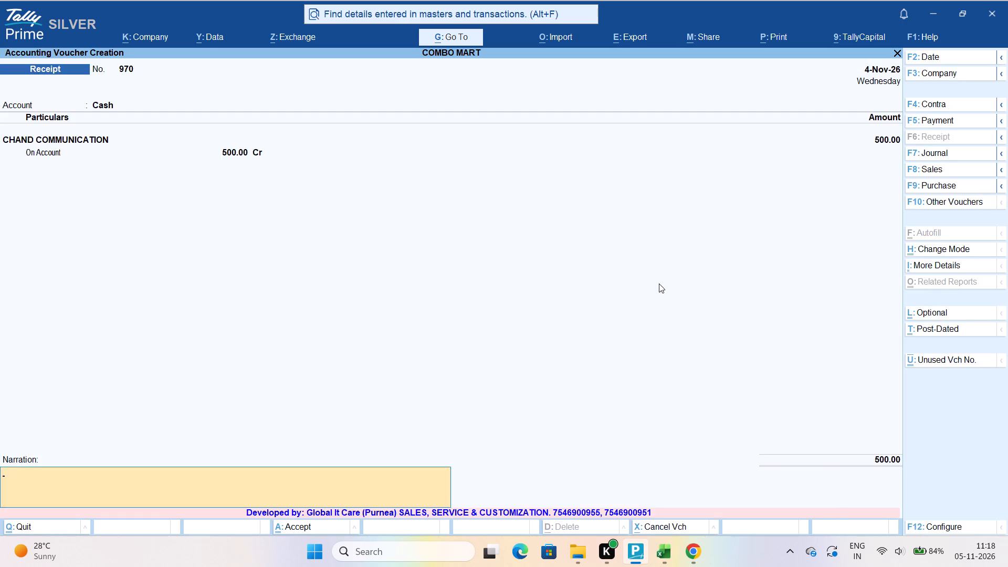
{"action": "key", "text": "Return"}
{"action": "key", "text": "Return"}
Enter another 4-Nov-26 receipt into the Bandhan Bank account, crediting CHAND COMMUNICATION with 30.
{"action": "key", "text": "Return"}
{"action": "type", "text": "BAN"}
{"action": "key", "text": "Return"}
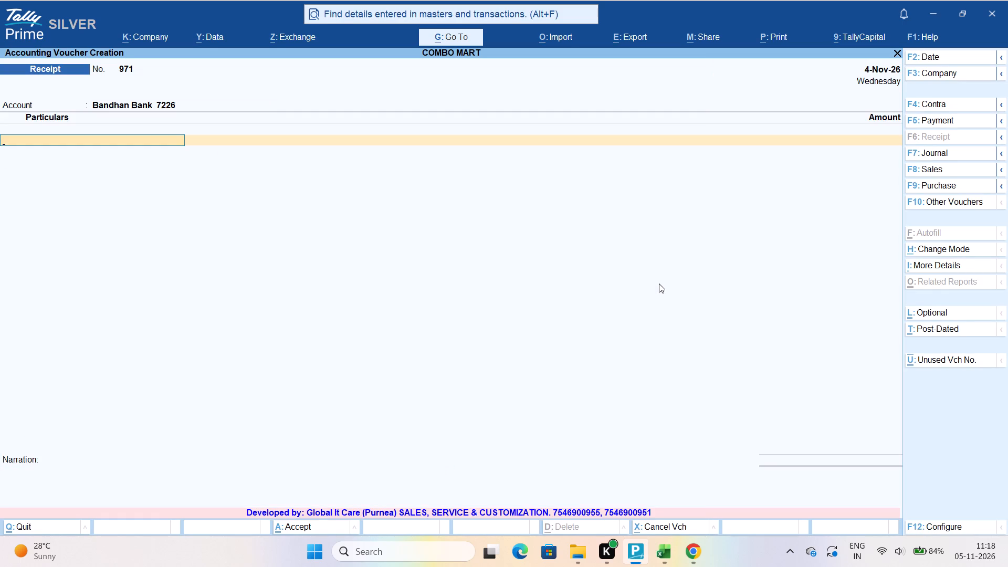
{"action": "type", "text": "CHAND"}
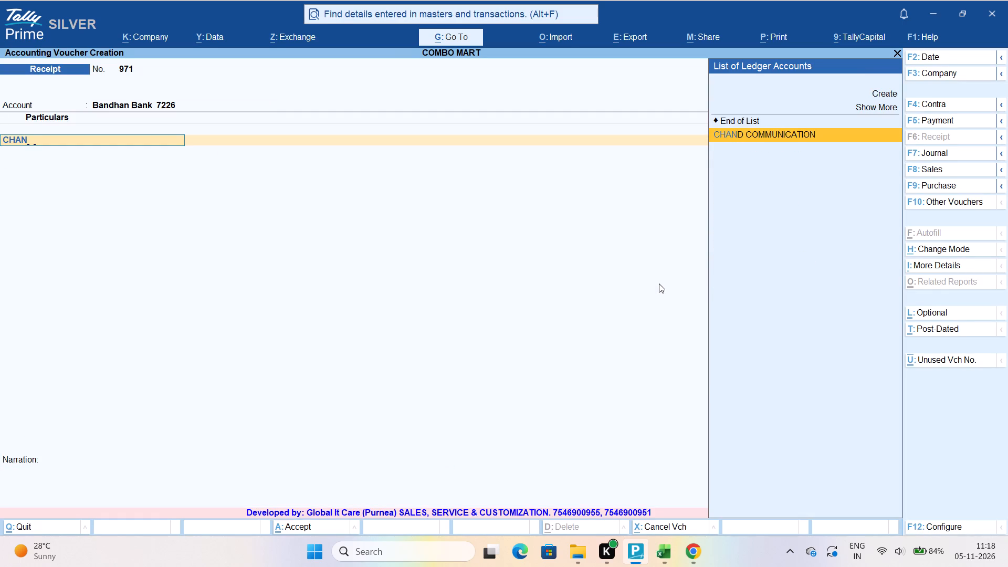
{"action": "key", "text": "Return"}
{"action": "type", "text": "30"}
{"action": "key", "text": "Return"}
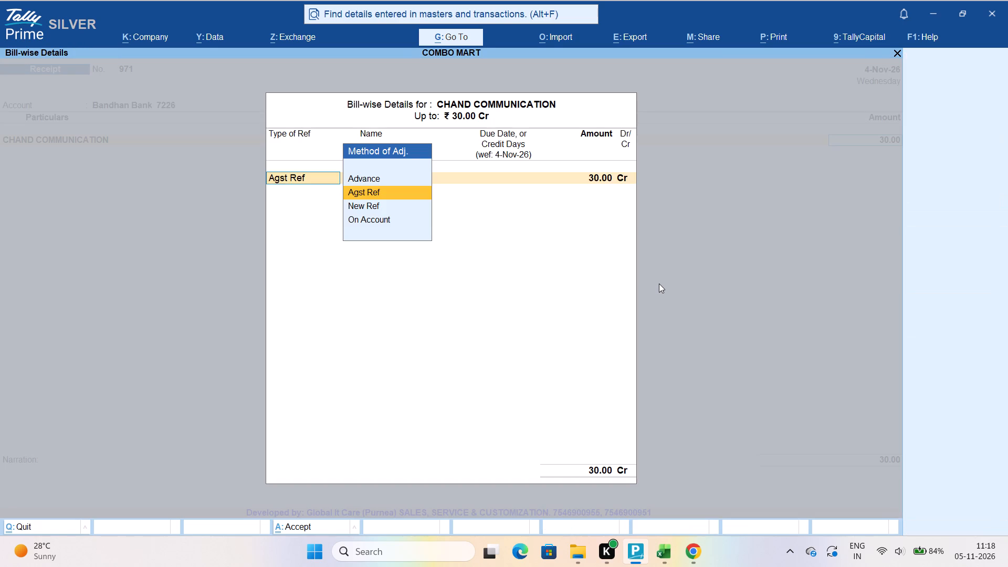
Allocate the CHAND COMMUNICATION bank amount of 30 as On Account in the bill-wise details.
{"action": "key", "text": "Down"}
{"action": "key", "text": "Down"}
{"action": "key", "text": "Down"}
{"action": "key", "text": "Return"}
{"action": "key", "text": "Return"}
{"action": "key", "text": "Return"}
{"action": "key", "text": "Return"}
Keep the default bank allocation for the CHAND COMMUNICATION bank receipt and save the voucher.
{"action": "key", "text": "Return"}
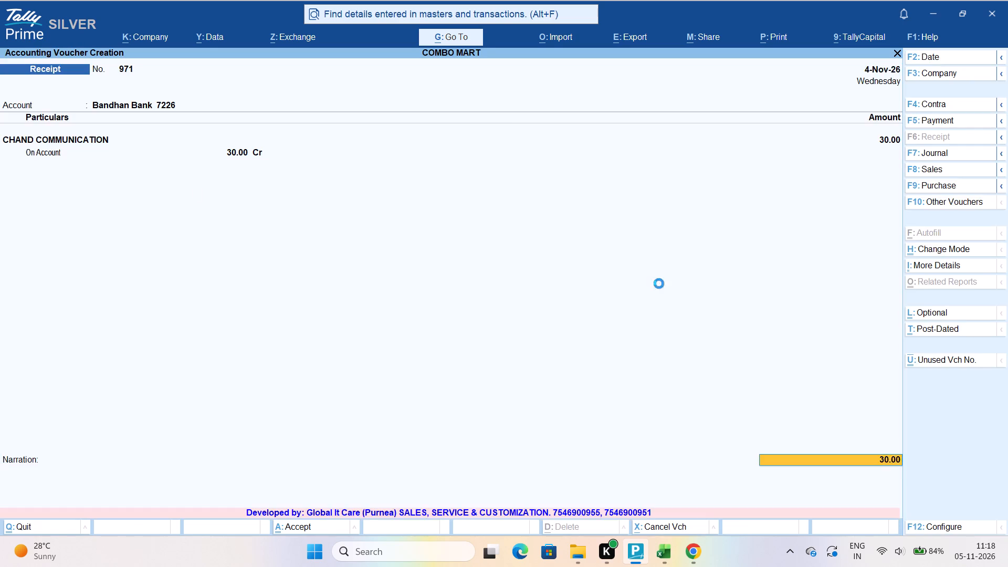
{"action": "key", "text": "Return"}
{"action": "key", "text": "Return"}
{"action": "key", "text": "Return"}
{"action": "key", "text": "Return"}
{"action": "key", "text": "Return"}
{"action": "key", "text": "Return"}
{"action": "key", "text": "Return"}
{"action": "key", "text": "Return"}
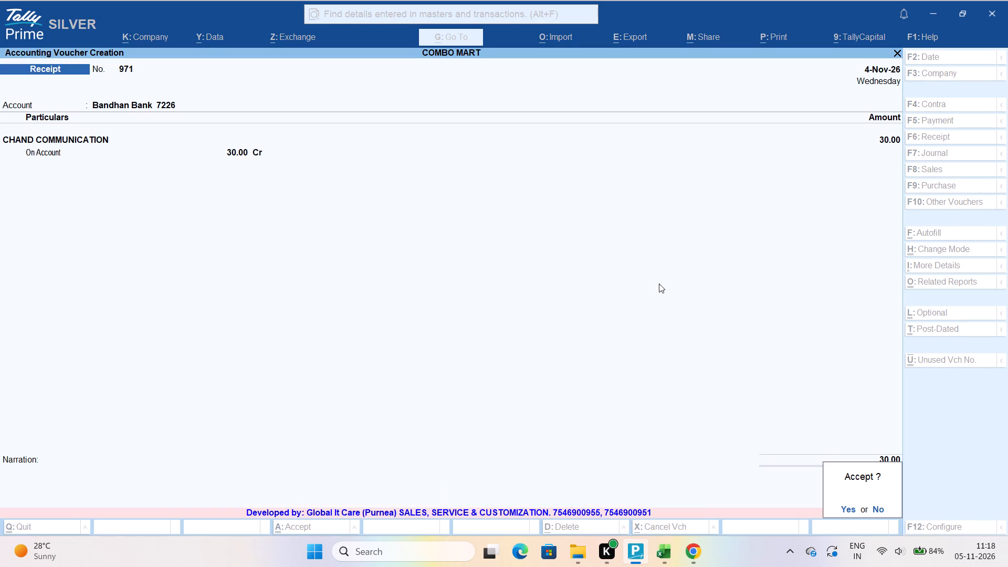
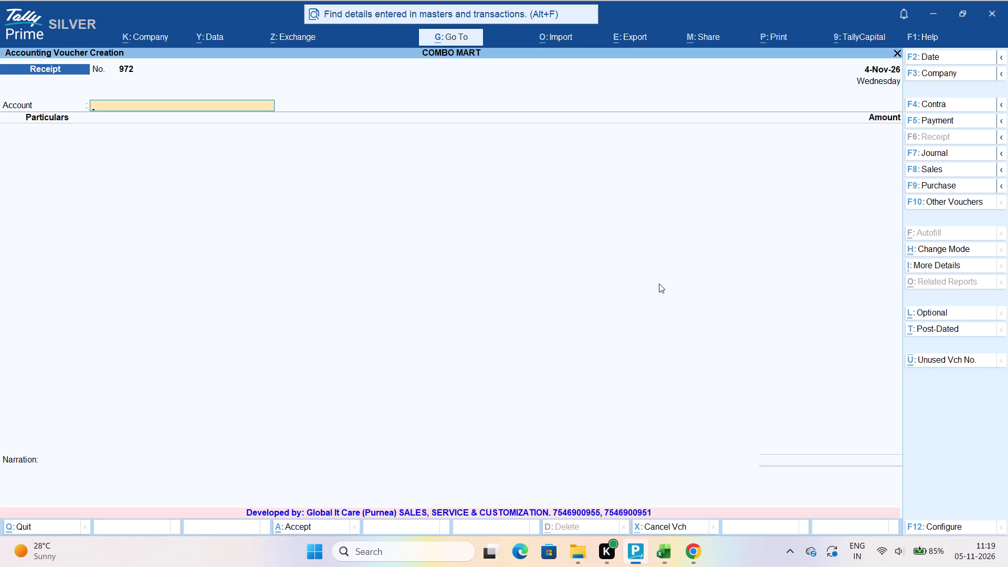
Enter a 4-Nov-26 receipt into the Bandhan Bank account, crediting RAJMAL JEE RETAILER with 730.
{"action": "type", "text": "RA"}
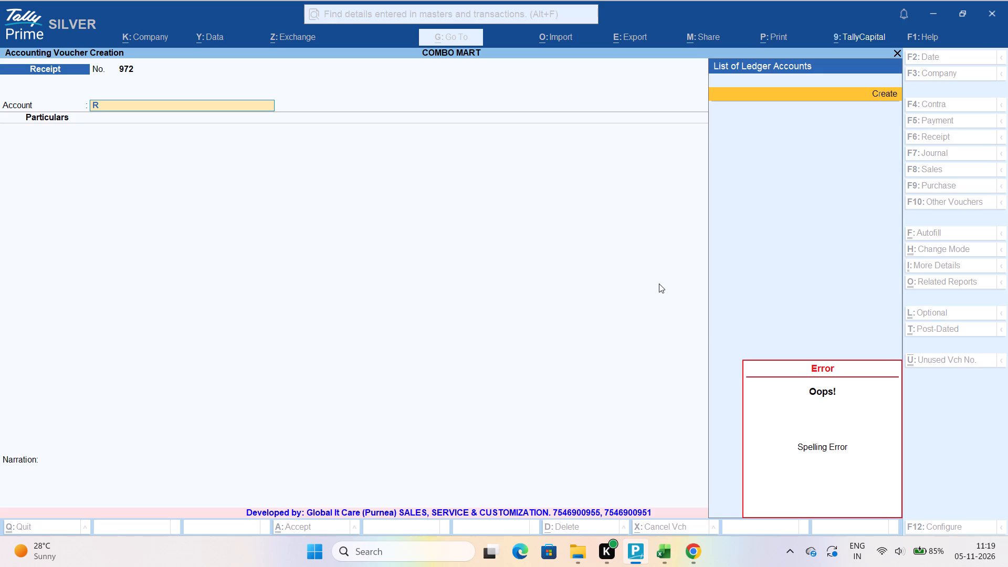
{"action": "key", "text": "BackSpace"}
{"action": "key", "text": "BackSpace"}
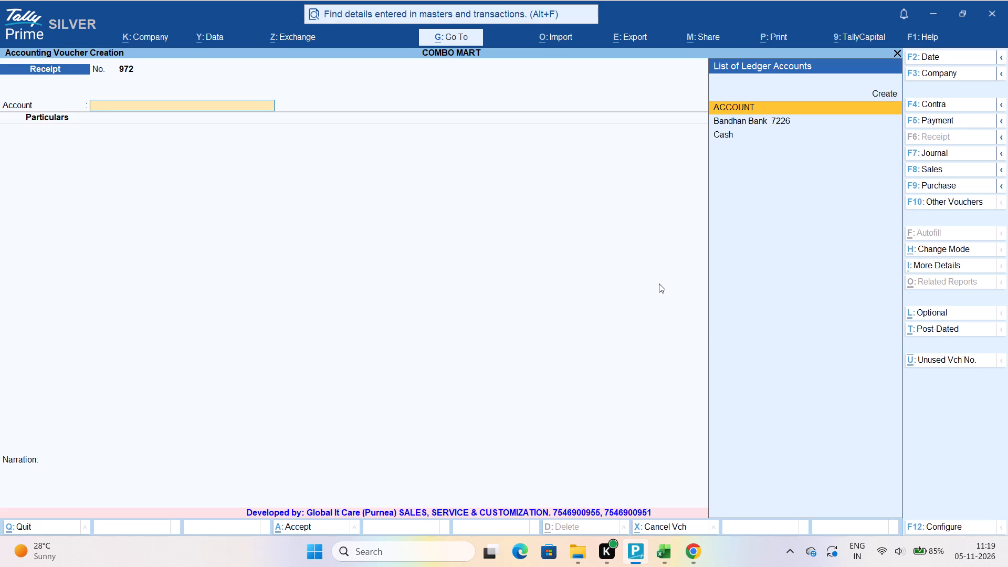
{"action": "type", "text": "BAND"}
{"action": "key", "text": "Return"}
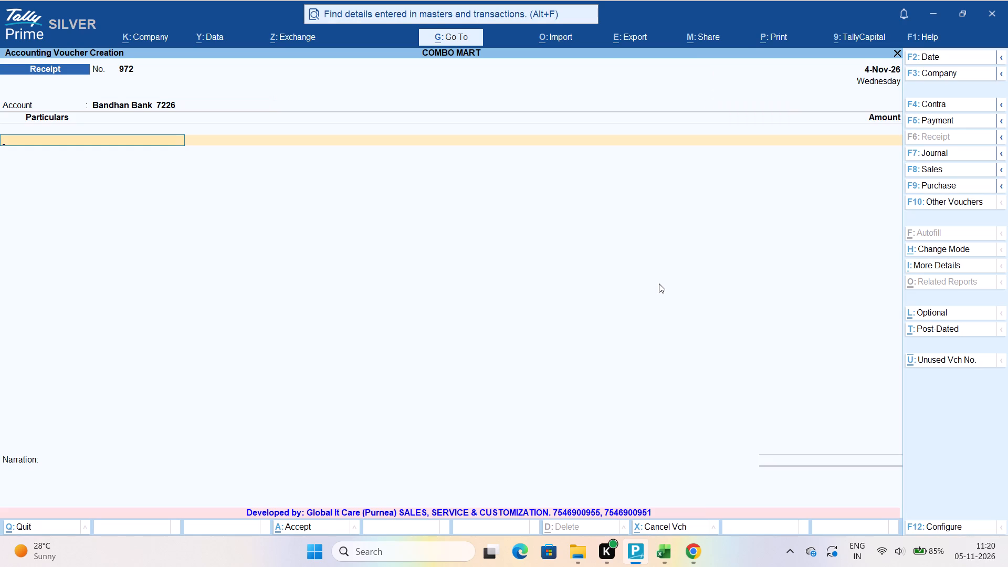
{"action": "type", "text": "RAJMAL"}
{"action": "key", "text": "Return"}
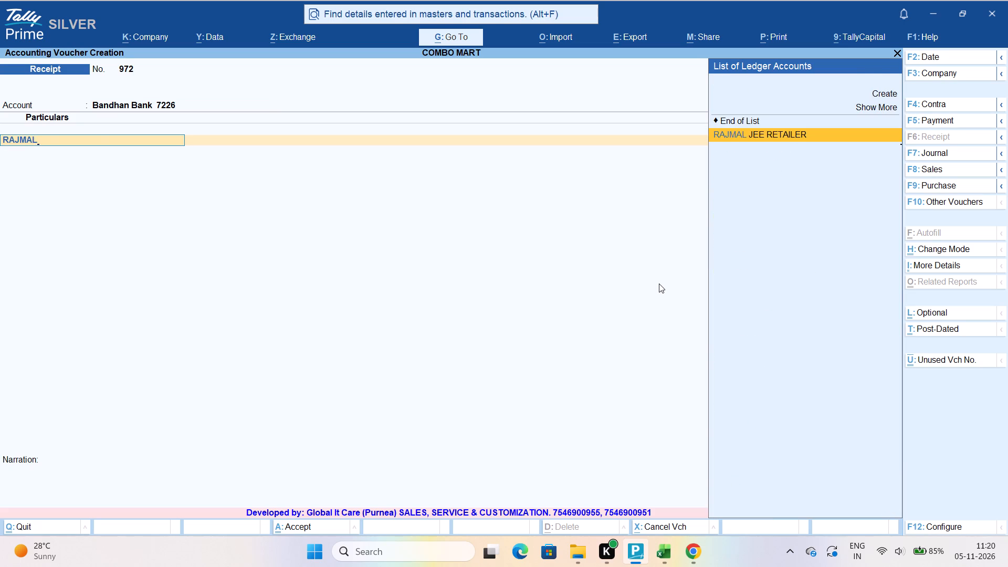
{"action": "type", "text": "730"}
{"action": "key", "text": "Return"}
{"action": "key", "text": "Return"}
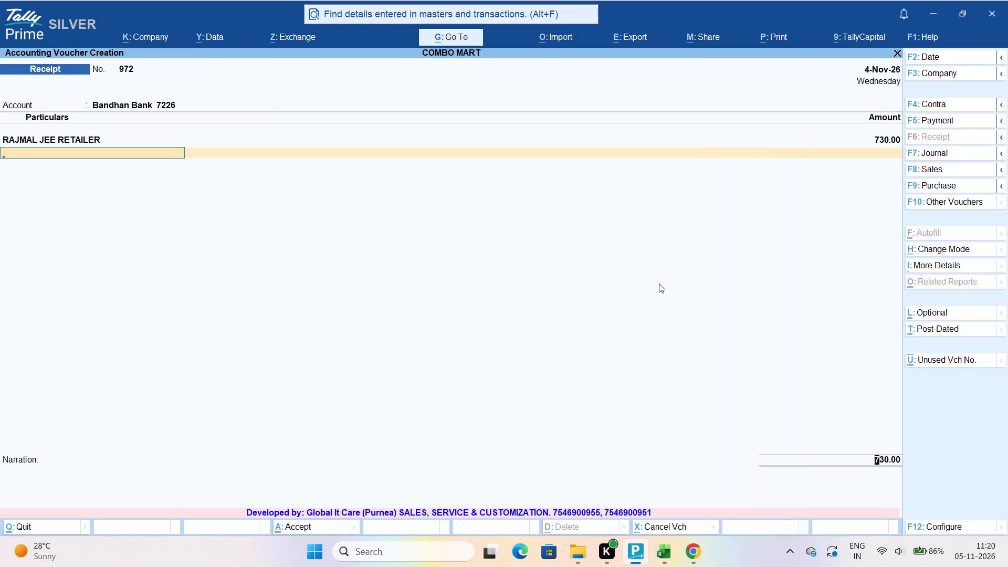
Keep the default bank allocation for the RAJMAL JEE RETAILER receipt and save the voucher.
{"action": "key", "text": "Return"}
{"action": "key", "text": "Return"}
{"action": "key", "text": "Return"}
{"action": "key", "text": "Return"}
{"action": "key", "text": "Return"}
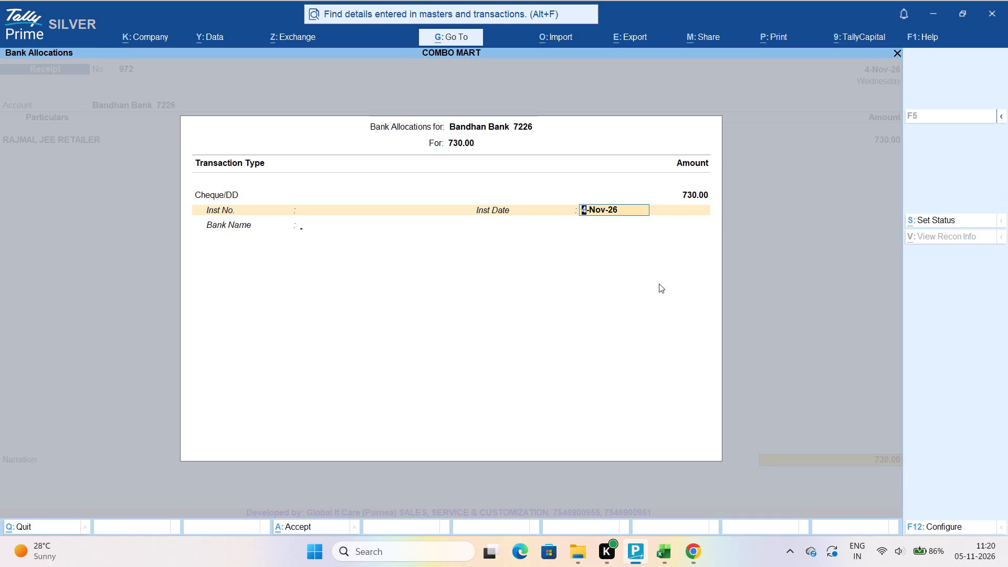
{"action": "key", "text": "Return"}
{"action": "key", "text": "Return"}
{"action": "key", "text": "Return"}
{"action": "key", "text": "Return"}
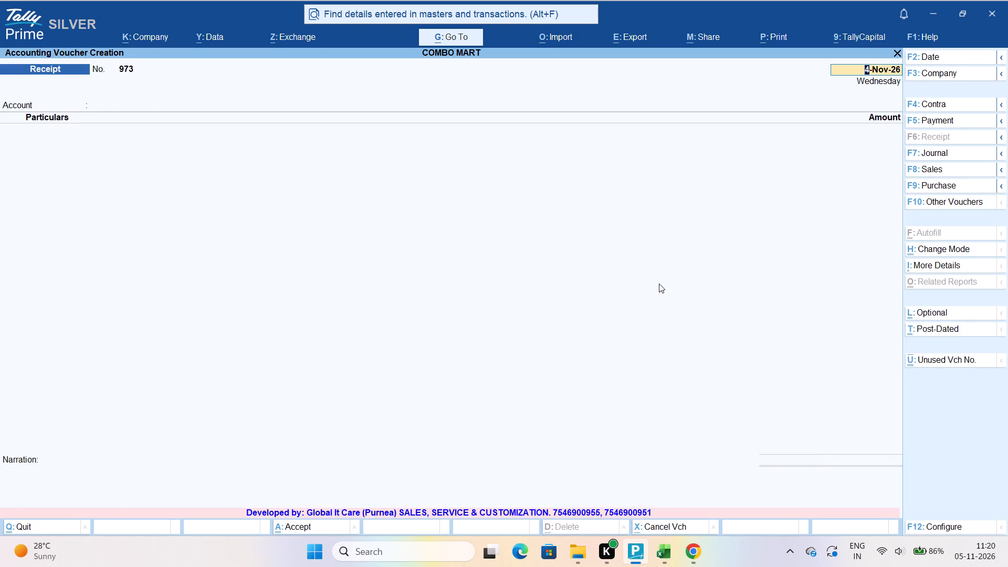
Enter another 4-Nov-26 receipt into the Bandhan Bank account, crediting SUBHASH JEE with 3300.
{"action": "key", "text": "Return"}
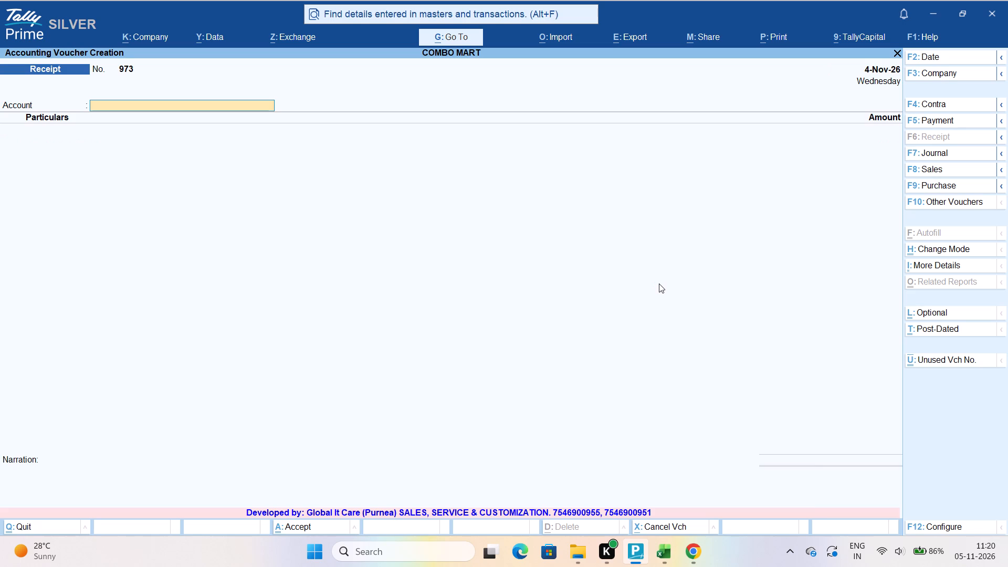
{"action": "type", "text": "SUBH"}
{"action": "key", "text": "BackSpace"}
{"action": "key", "text": "BackSpace"}
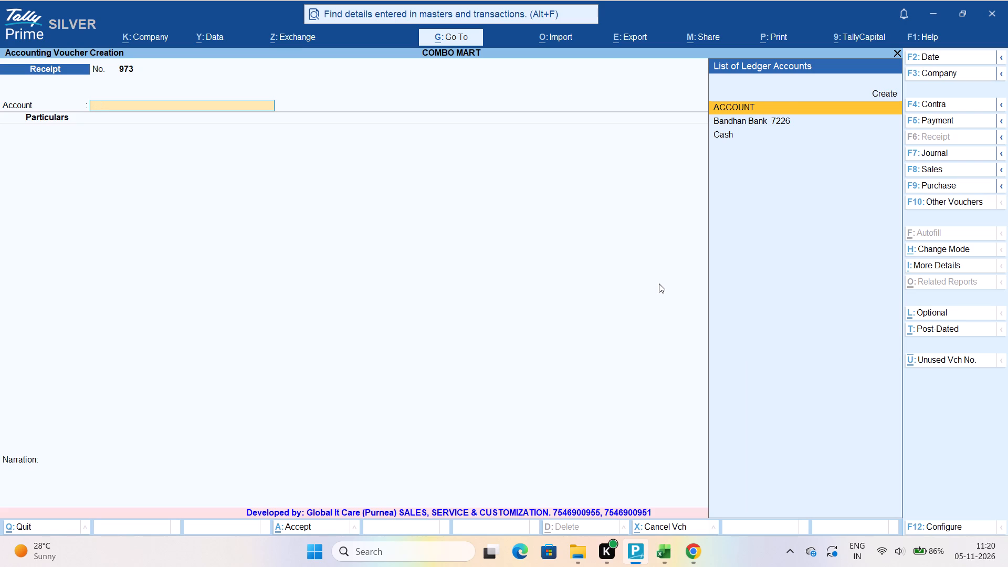
{"action": "type", "text": "BAN"}
{"action": "key", "text": "Return"}
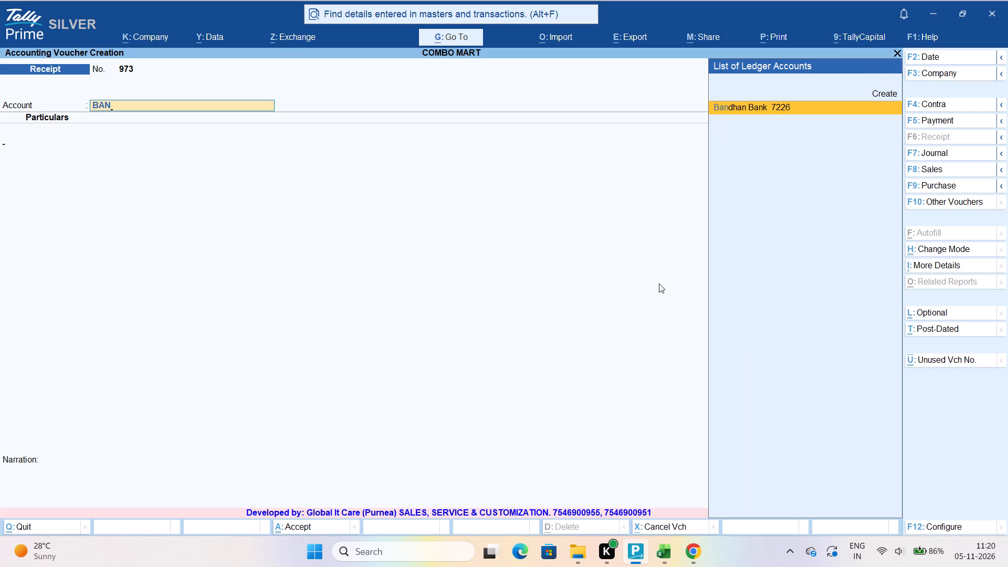
{"action": "type", "text": "SUBHASH"}
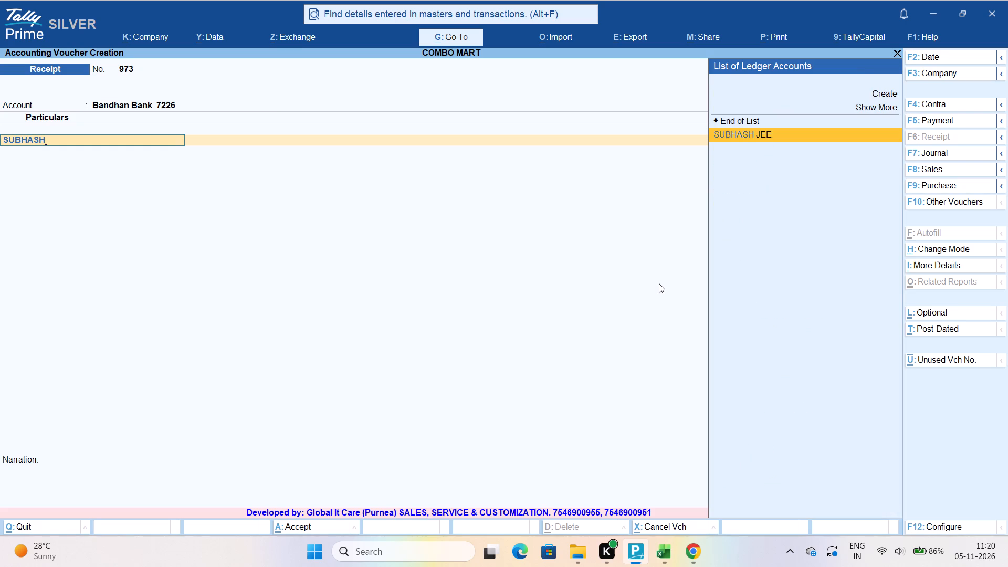
{"action": "key", "text": "Return"}
{"action": "type", "text": "3300"}
{"action": "key", "text": "Return"}
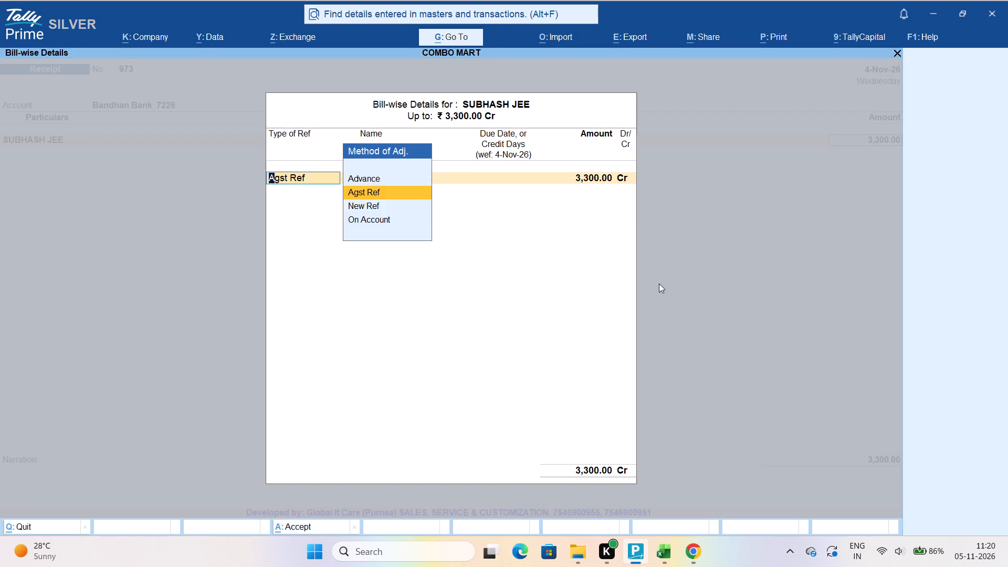
Allocate the SUBHASH JEE amount of 3300 as On Account in the bill-wise details.
{"action": "key", "text": "Down"}
{"action": "key", "text": "Down"}
{"action": "key", "text": "Return"}
{"action": "key", "text": "Return"}
{"action": "key", "text": "Return"}
{"action": "key", "text": "Return"}
{"action": "key", "text": "Return"}
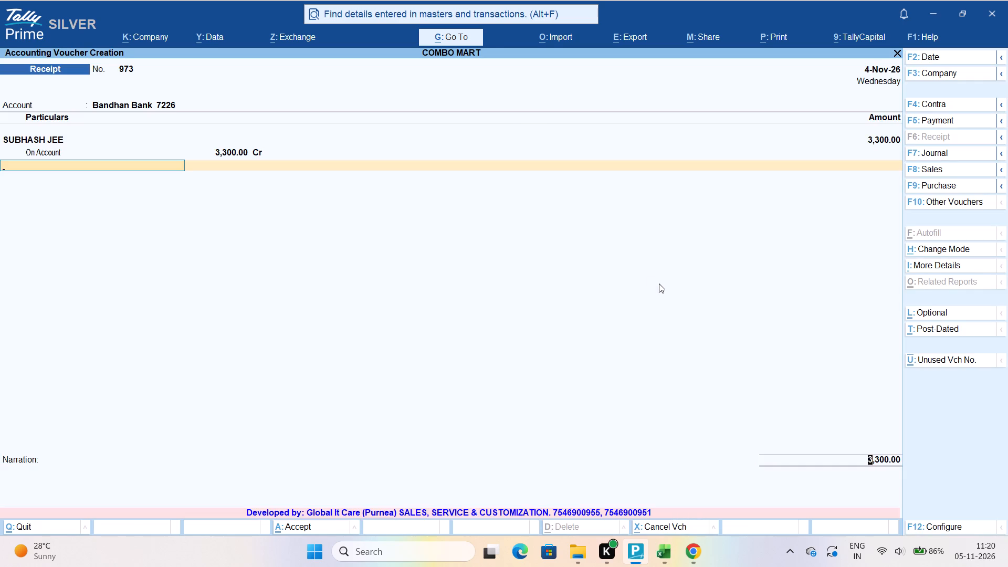
Keep the default bank allocation for the SUBHASH JEE receipt and save the voucher.
{"action": "key", "text": "Return"}
{"action": "key", "text": "Return"}
{"action": "key", "text": "Return"}
{"action": "key", "text": "Return"}
{"action": "key", "text": "Return"}
{"action": "key", "text": "Return"}
{"action": "key", "text": "Return"}
{"action": "key", "text": "Return"}
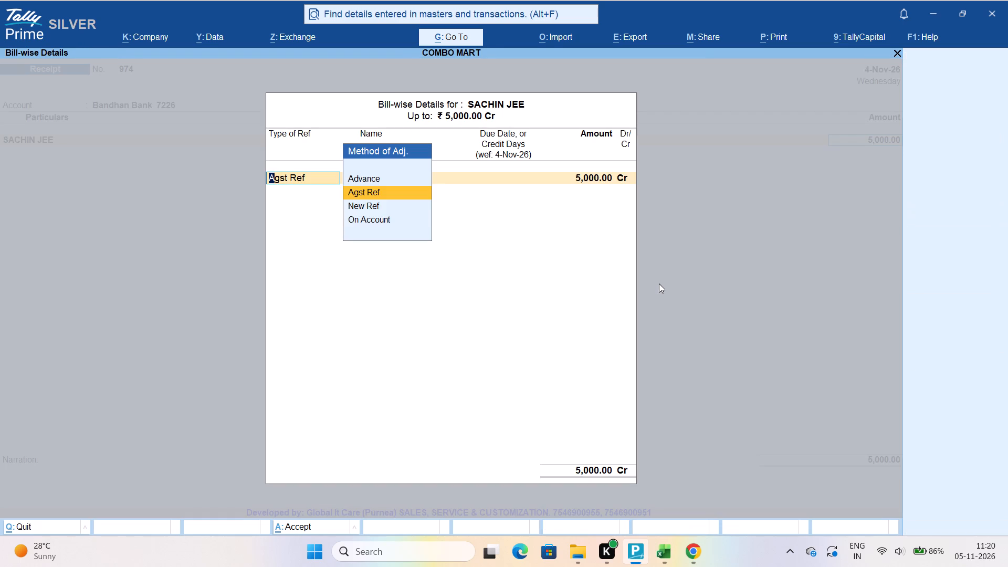
Allocate the SACHIN JEE amount of 5000 as On Account in the bill-wise details.
{"action": "key", "text": "Down"}
{"action": "key", "text": "Down"}
{"action": "key", "text": "Down"}
{"action": "key", "text": "Return"}
{"action": "key", "text": "Return"}
{"action": "key", "text": "Return"}
{"action": "key", "text": "Return"}
{"action": "key", "text": "Return"}
Keep the default bank allocation for the SACHIN JEE receipt and save the voucher.
{"action": "key", "text": "Return"}
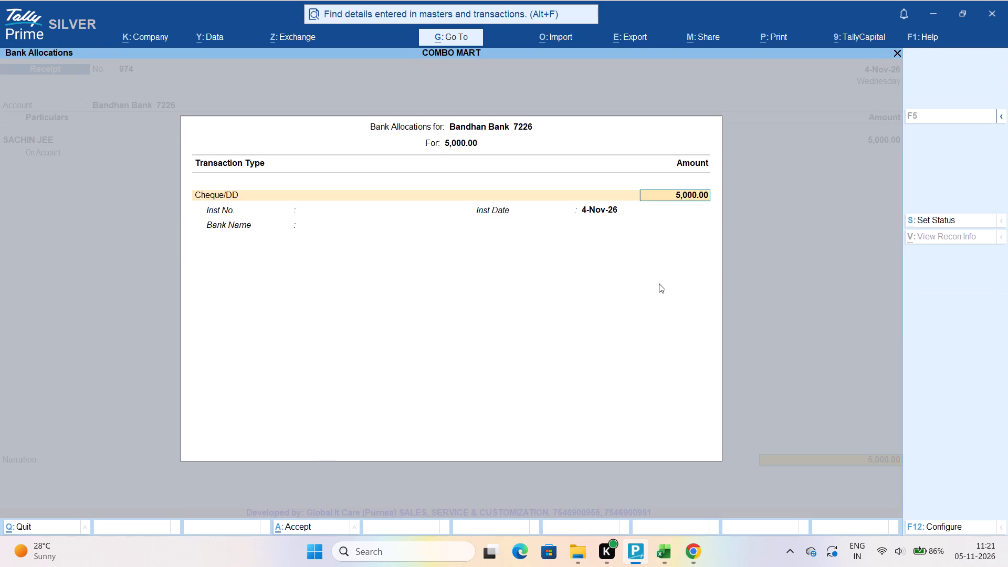
{"action": "key", "text": "Return"}
{"action": "key", "text": "Return"}
{"action": "key", "text": "Return"}
{"action": "key", "text": "Return"}
{"action": "key", "text": "Return"}
{"action": "key", "text": "Return"}
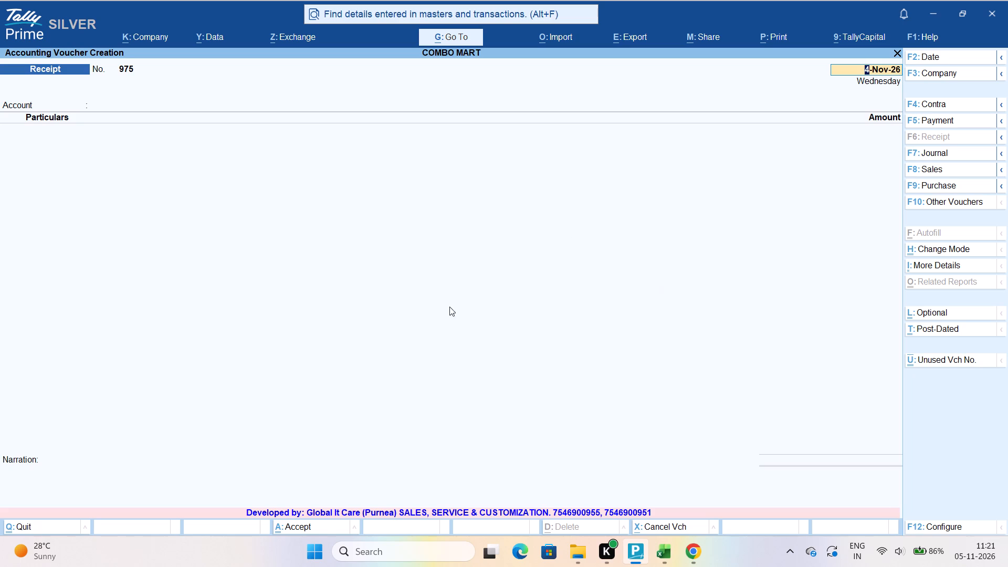
Switch to the SALE UPDATE Excel sheet and add SANTOSH JEE in the NAME column below RAJMAL JEE.
{"action": "left_click", "coordinate": [673, 558]}
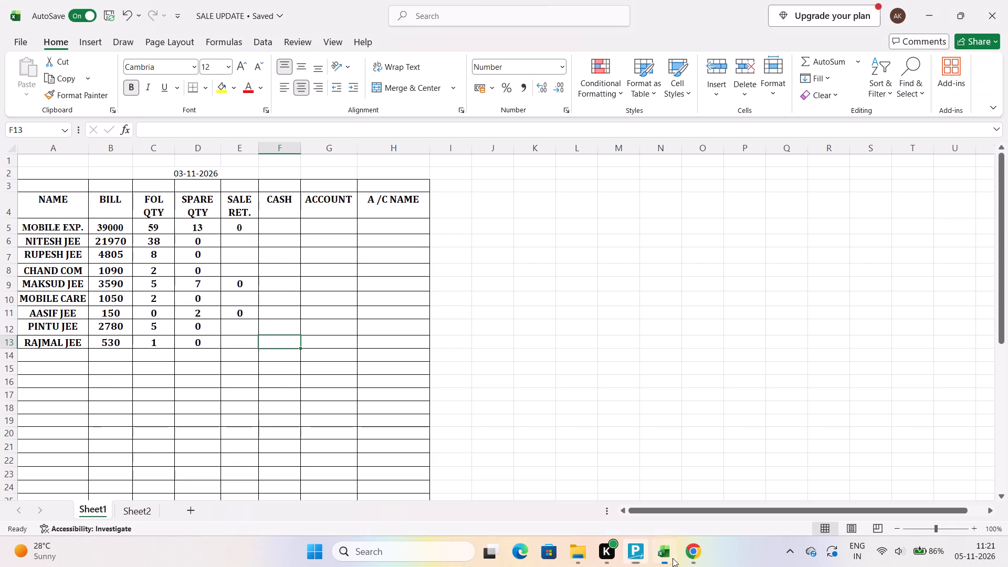
{"action": "left_click", "coordinate": [50, 357]}
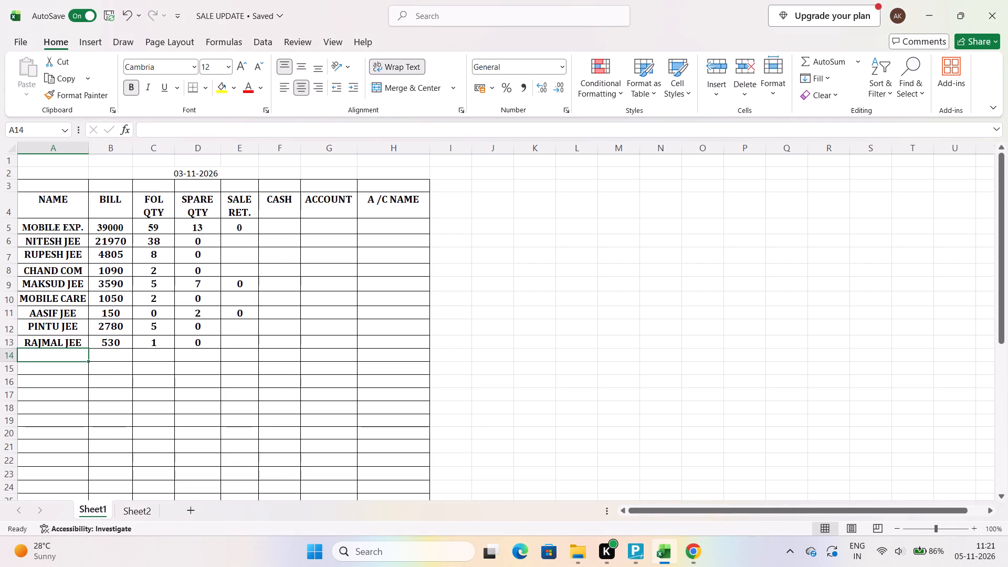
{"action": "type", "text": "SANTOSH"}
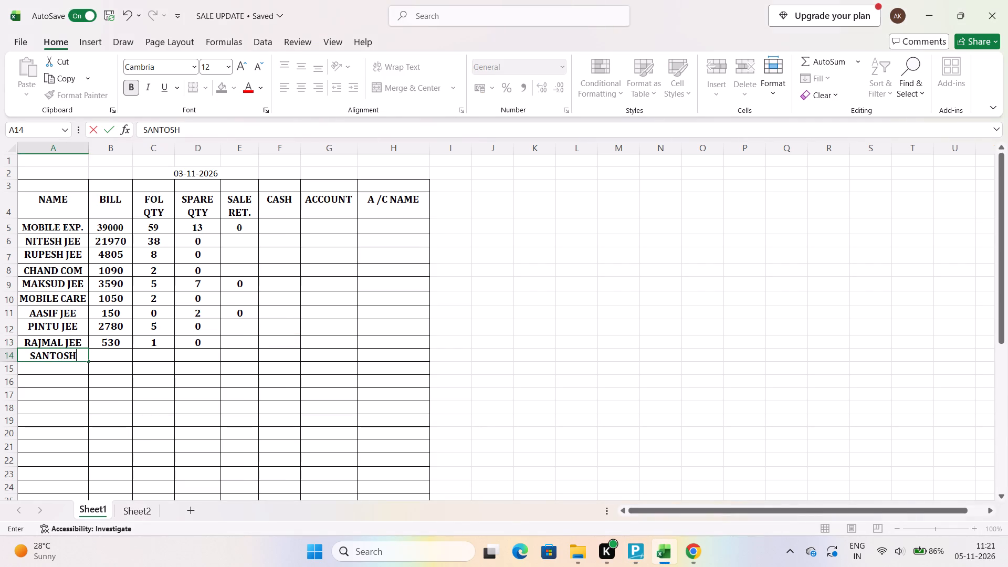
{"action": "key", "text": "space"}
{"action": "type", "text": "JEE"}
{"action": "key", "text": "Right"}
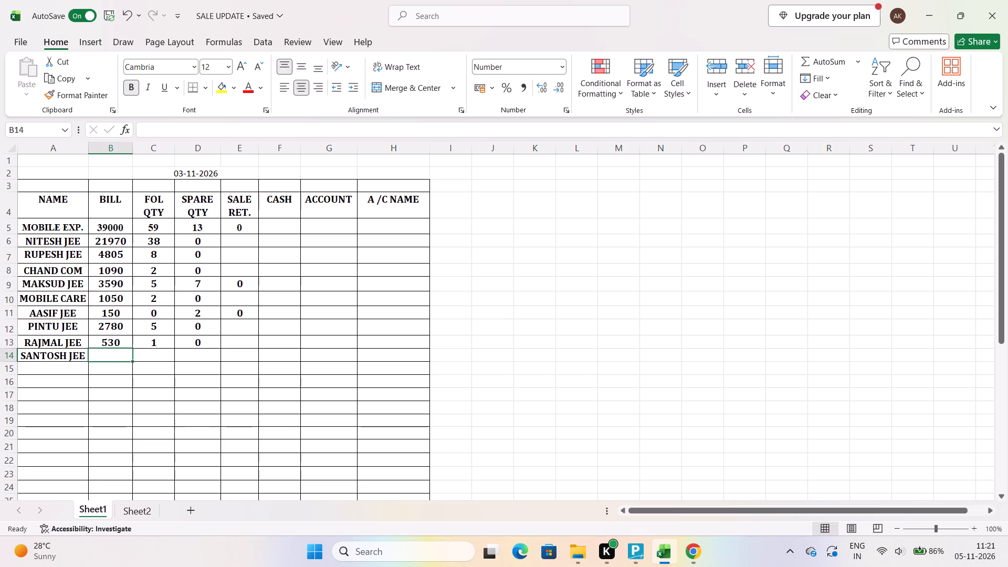
Enter 0 for SANTOSH JEE under BILL, FOL QTY, SPARE QTY, SALE RET. and CASH.
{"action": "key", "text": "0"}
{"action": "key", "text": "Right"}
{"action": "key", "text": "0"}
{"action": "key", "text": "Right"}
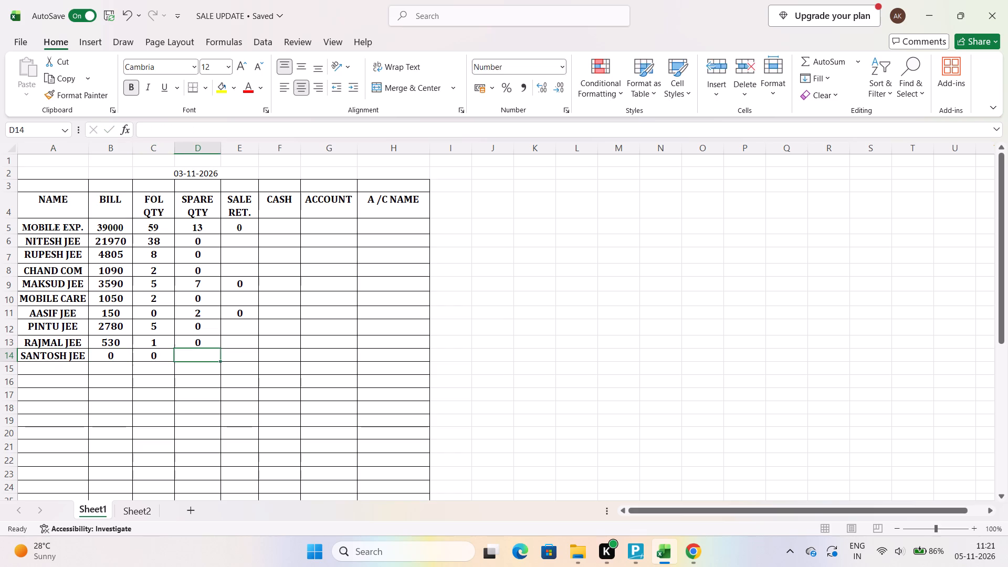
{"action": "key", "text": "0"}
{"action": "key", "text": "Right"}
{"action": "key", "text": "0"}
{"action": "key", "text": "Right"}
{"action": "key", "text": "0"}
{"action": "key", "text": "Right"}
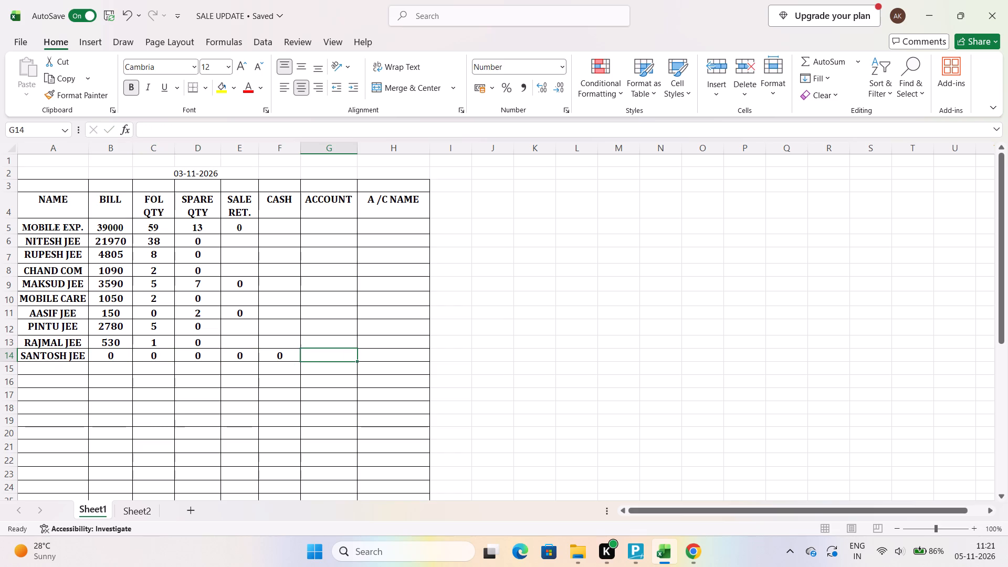
Enter 14000 under ACCOUNT and 0 under A/C NAME in the SANTOSH JEE row.
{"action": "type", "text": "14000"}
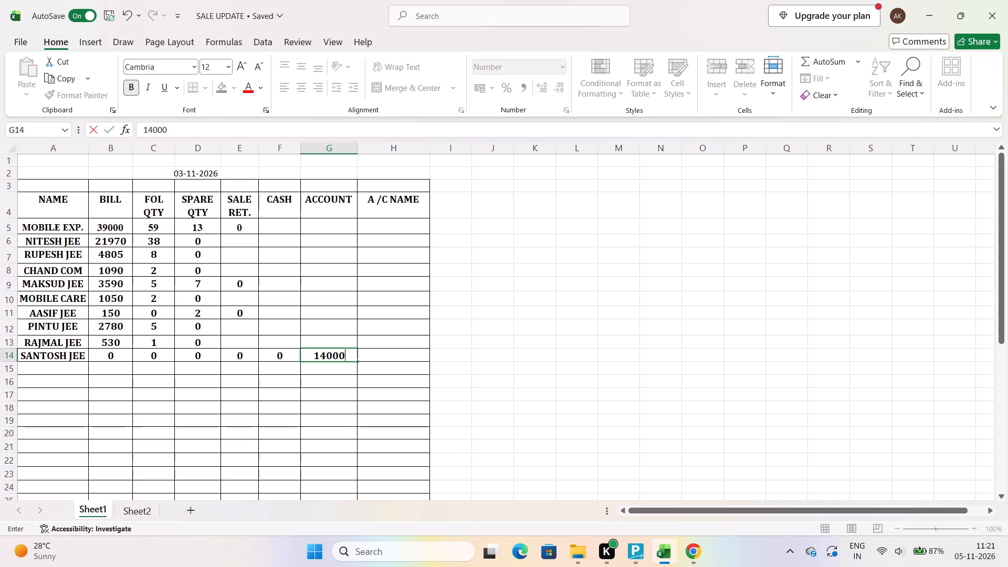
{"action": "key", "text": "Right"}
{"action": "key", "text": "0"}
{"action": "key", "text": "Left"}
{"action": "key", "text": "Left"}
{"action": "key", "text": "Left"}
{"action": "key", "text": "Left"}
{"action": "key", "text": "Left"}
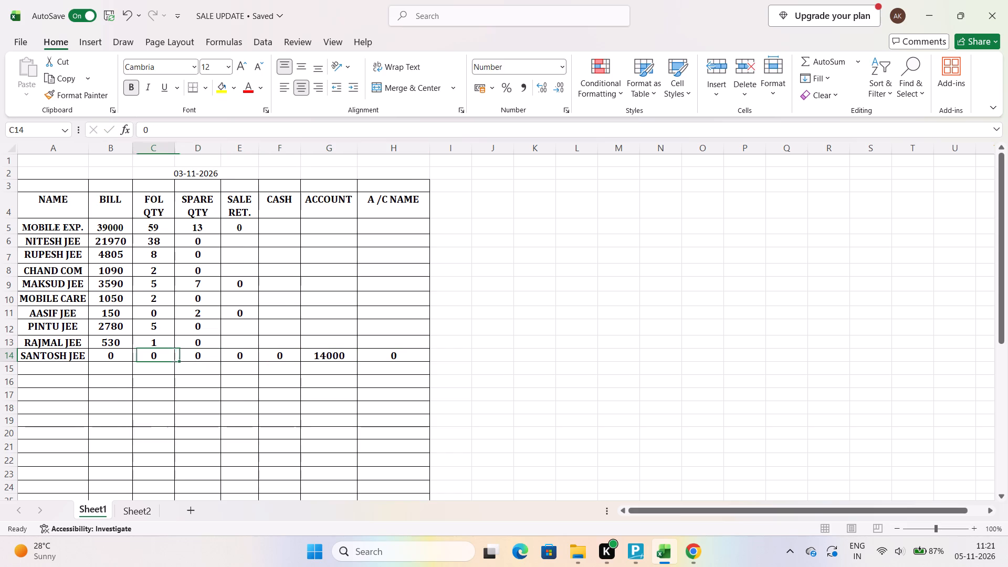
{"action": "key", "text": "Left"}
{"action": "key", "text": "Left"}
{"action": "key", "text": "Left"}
Add AFTAB JEE in the NAME column below SANTOSH JEE.
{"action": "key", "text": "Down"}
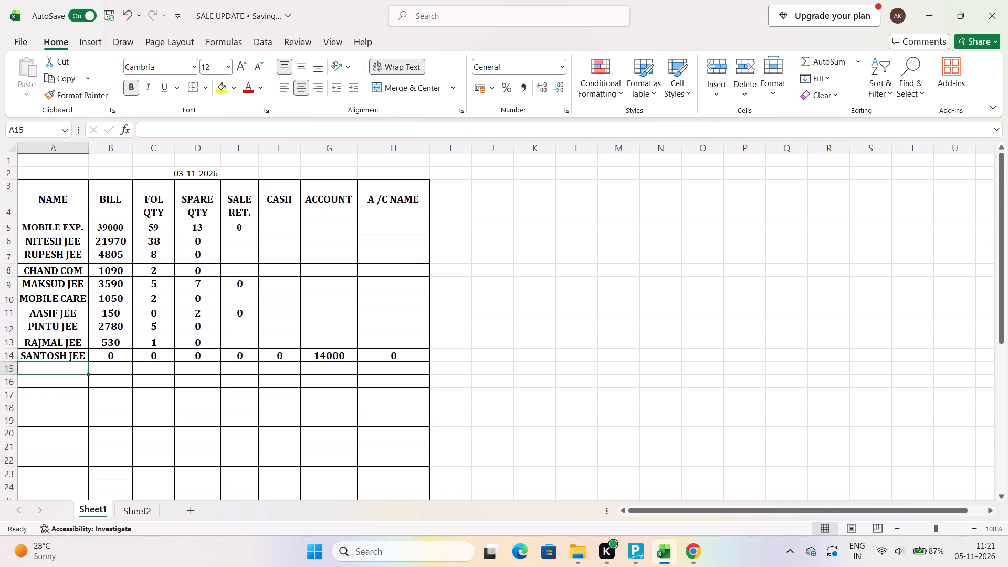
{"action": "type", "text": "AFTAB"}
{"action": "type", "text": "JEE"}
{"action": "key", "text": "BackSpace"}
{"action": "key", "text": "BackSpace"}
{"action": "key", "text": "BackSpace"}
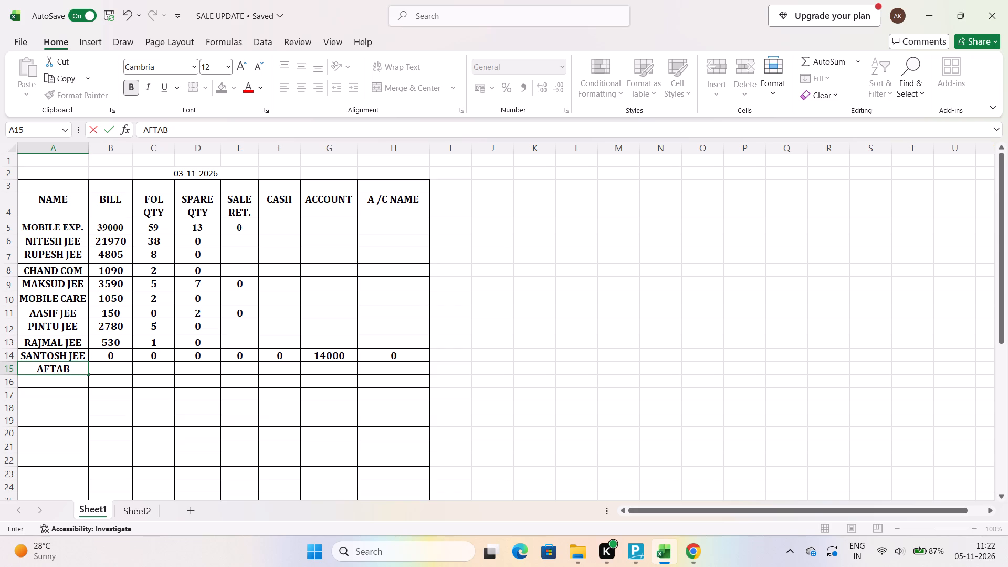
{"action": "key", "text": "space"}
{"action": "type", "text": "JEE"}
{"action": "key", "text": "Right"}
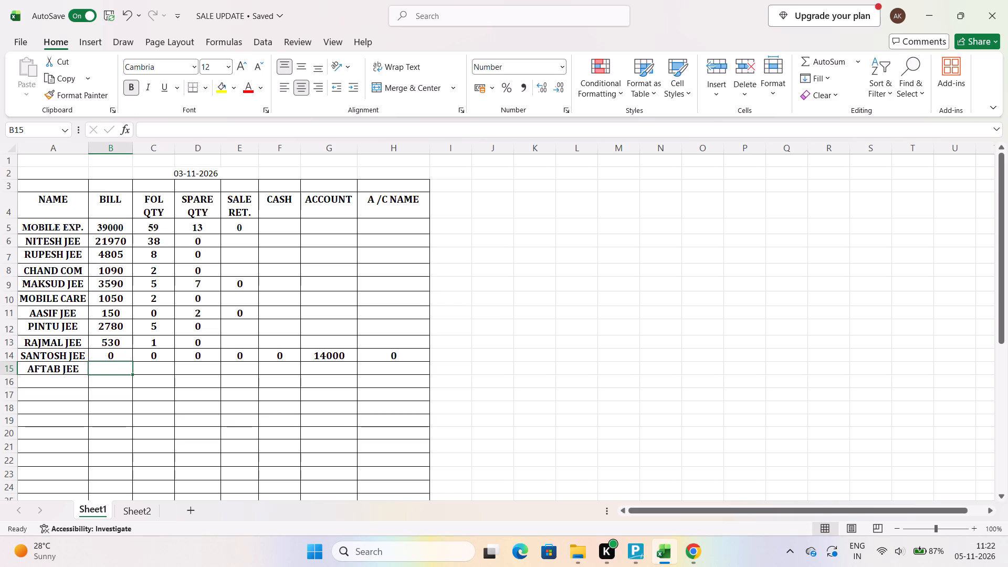
Enter 0 for AFTAB JEE under BILL, FOL QTY, SPARE QTY, SALE RET. and CASH.
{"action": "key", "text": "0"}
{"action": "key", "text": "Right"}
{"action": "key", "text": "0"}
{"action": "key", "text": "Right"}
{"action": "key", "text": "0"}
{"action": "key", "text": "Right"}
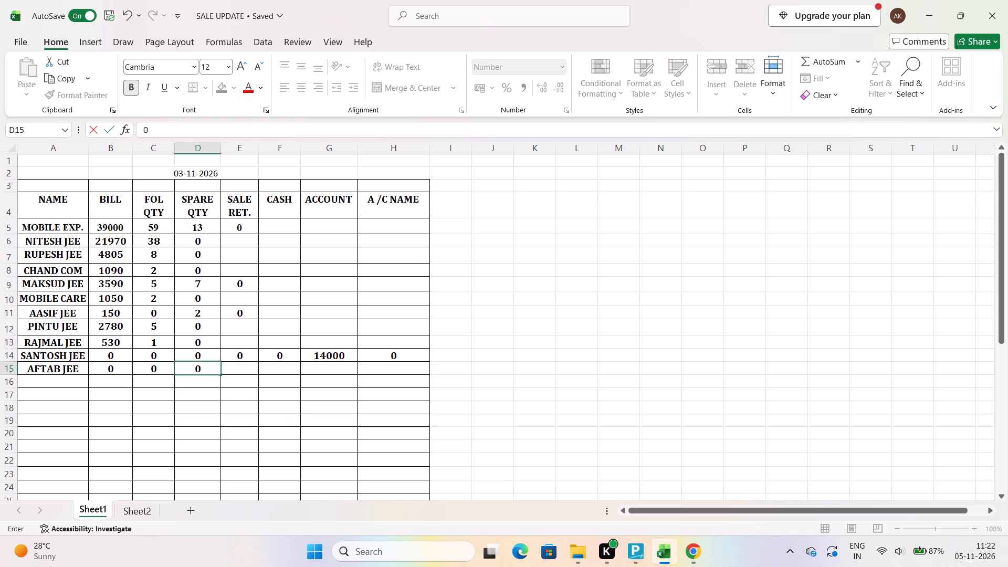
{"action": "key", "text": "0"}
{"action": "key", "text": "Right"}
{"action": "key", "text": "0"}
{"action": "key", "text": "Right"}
Enter 20000 under ACCOUNT and 0 under A/C NAME in the AFTAB JEE row.
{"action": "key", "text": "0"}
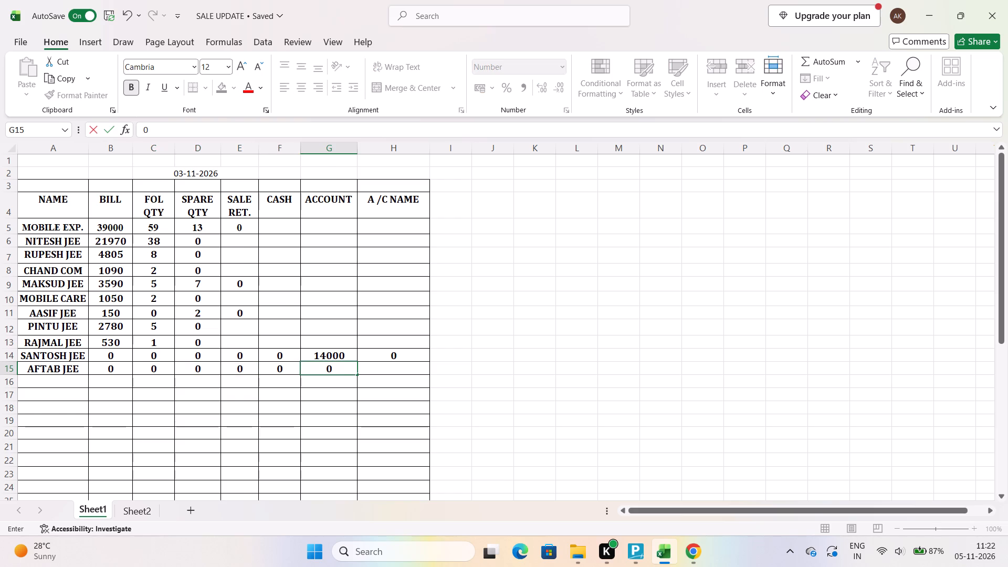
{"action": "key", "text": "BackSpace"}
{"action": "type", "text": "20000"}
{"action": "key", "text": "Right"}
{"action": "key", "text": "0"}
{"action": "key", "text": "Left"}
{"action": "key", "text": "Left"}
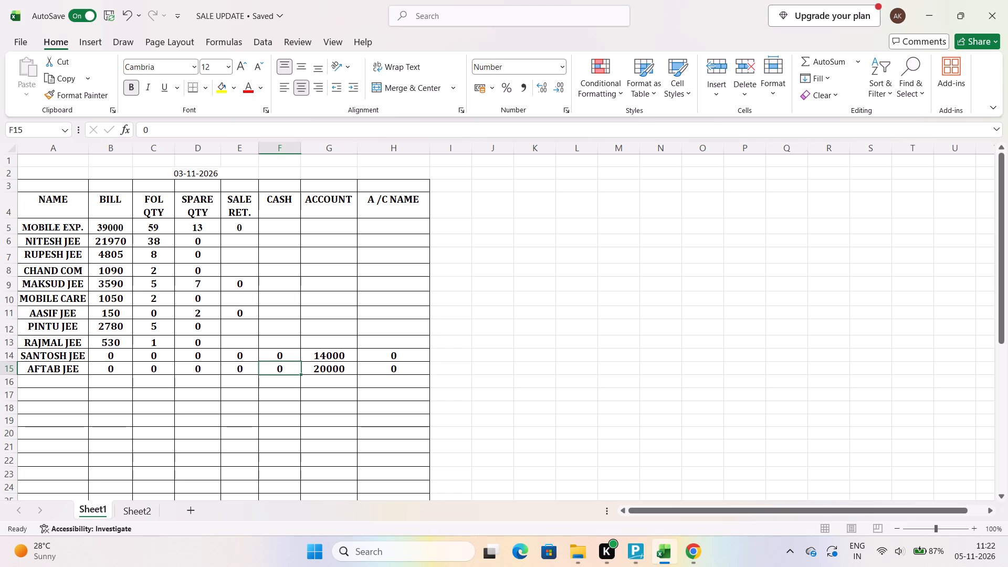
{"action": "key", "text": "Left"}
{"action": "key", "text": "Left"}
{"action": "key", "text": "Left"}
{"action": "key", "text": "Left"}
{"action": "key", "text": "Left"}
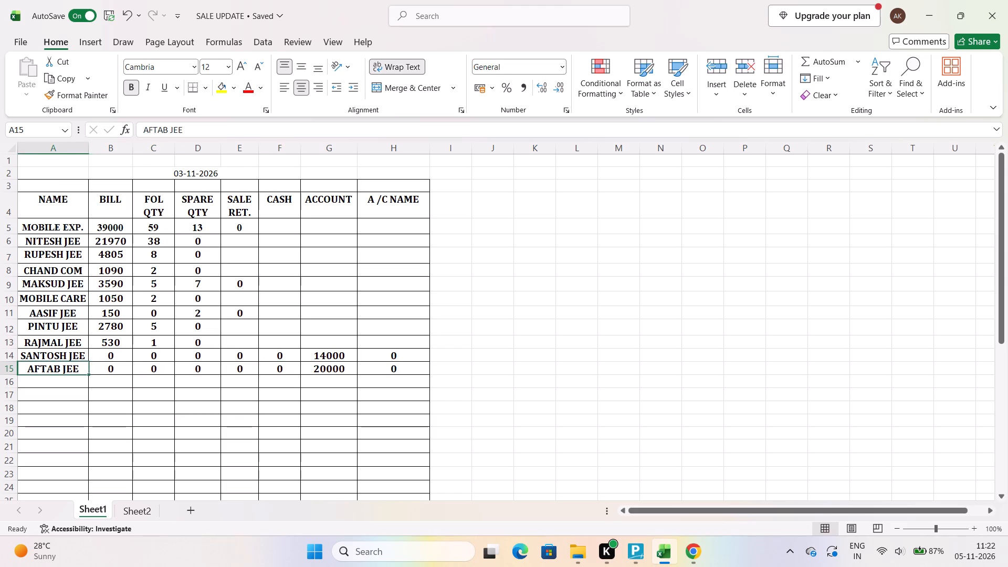
Add SUBHASH JEE in the NAME column below AFTAB JEE.
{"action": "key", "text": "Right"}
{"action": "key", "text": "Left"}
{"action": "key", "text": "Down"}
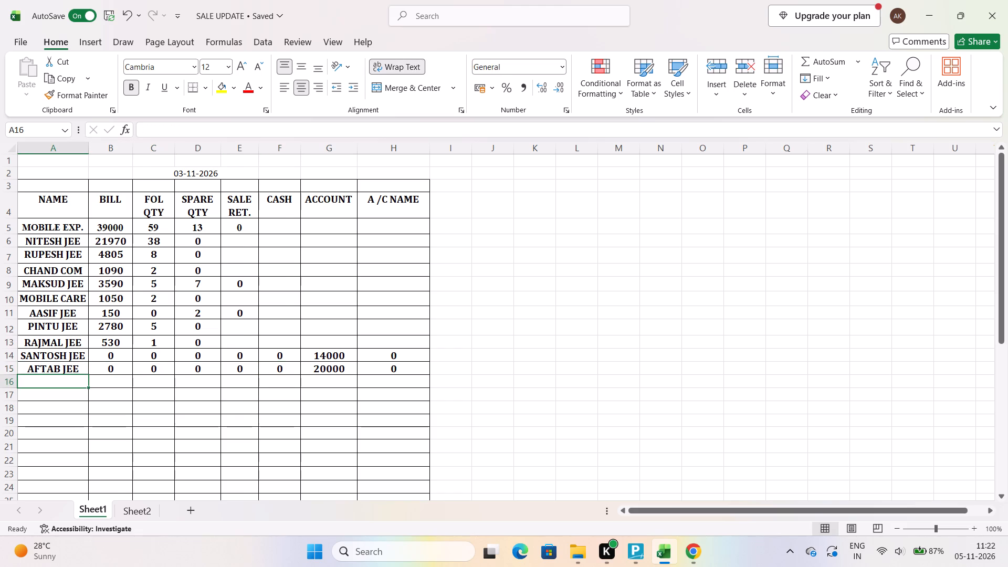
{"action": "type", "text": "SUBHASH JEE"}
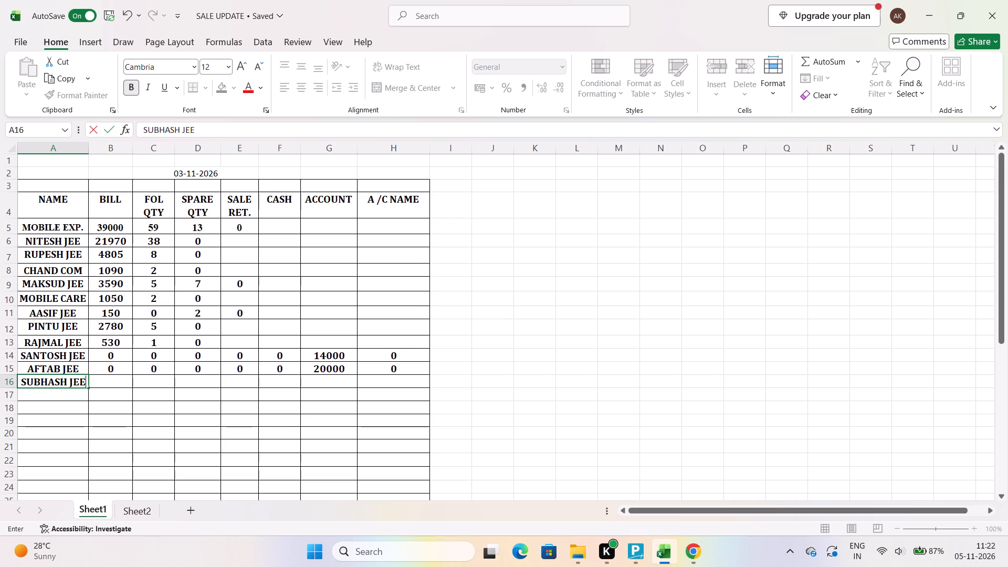
Enter 0 for SUBHASH JEE under BILL, FOL QTY, SPARE QTY, SALE RET. and CASH.
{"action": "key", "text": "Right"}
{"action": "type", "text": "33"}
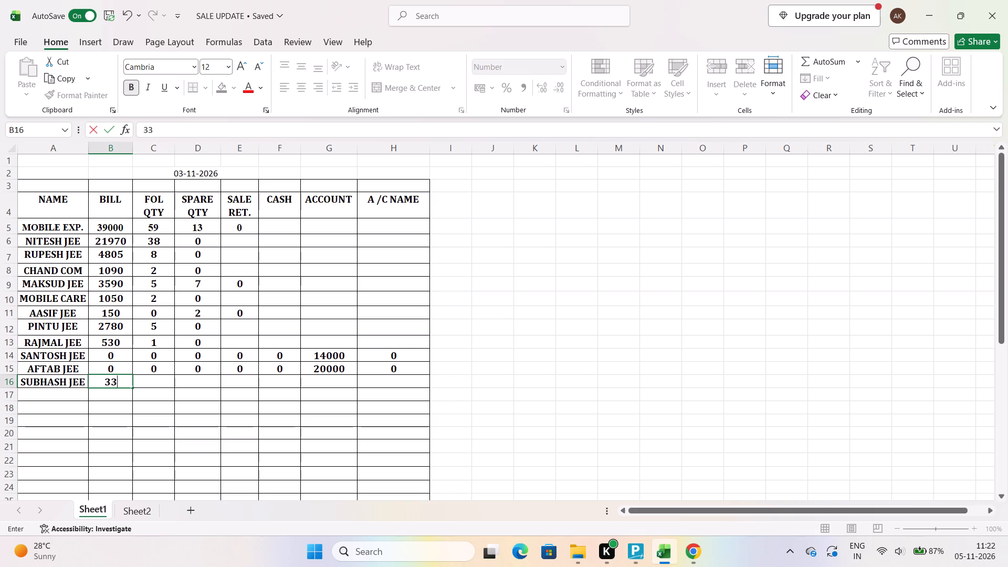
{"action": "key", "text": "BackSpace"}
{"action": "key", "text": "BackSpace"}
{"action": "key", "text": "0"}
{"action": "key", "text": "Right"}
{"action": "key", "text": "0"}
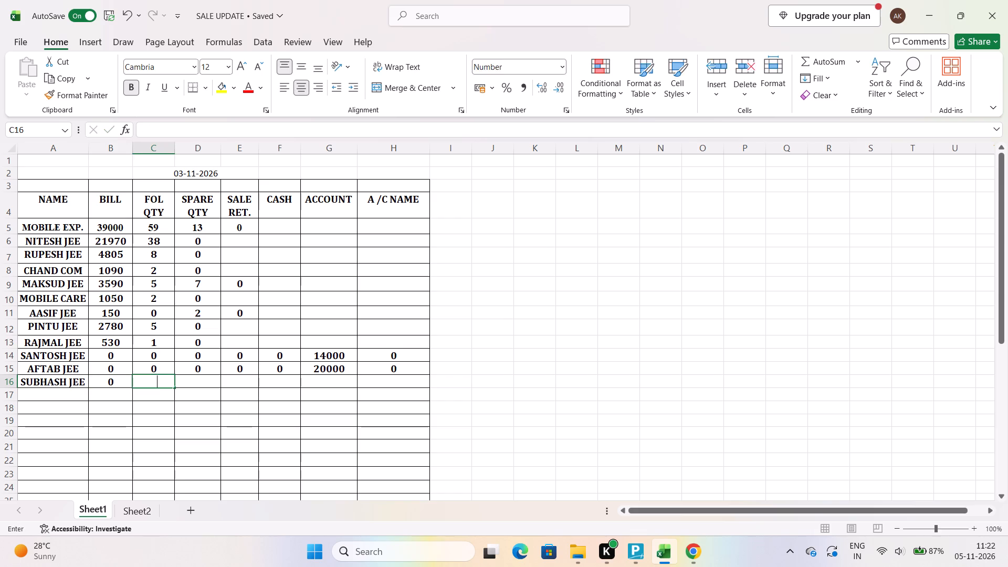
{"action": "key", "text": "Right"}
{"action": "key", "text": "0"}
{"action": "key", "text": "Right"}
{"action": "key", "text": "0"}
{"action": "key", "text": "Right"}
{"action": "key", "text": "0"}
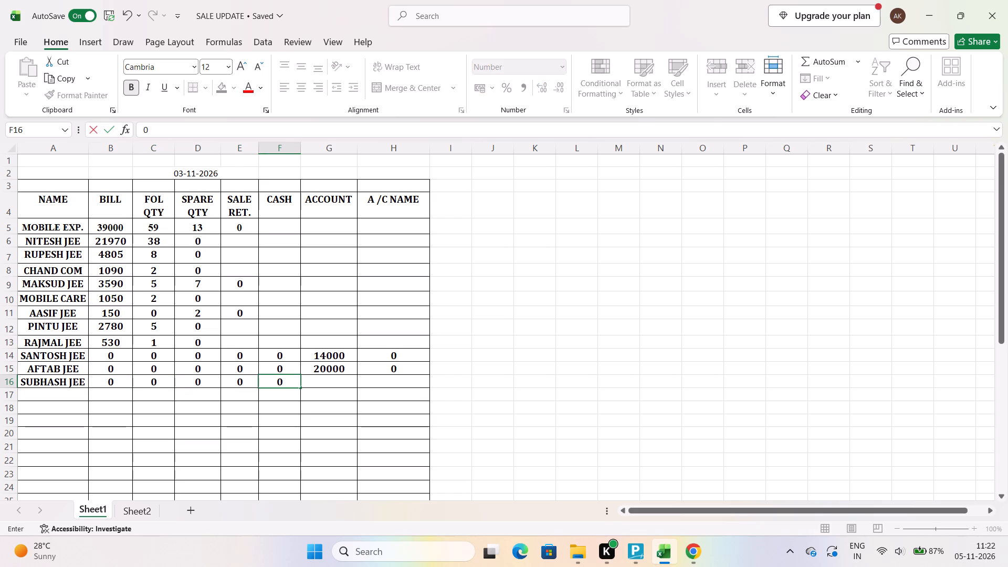
Enter 3300 under ACCOUNT in the SUBHASH JEE row.
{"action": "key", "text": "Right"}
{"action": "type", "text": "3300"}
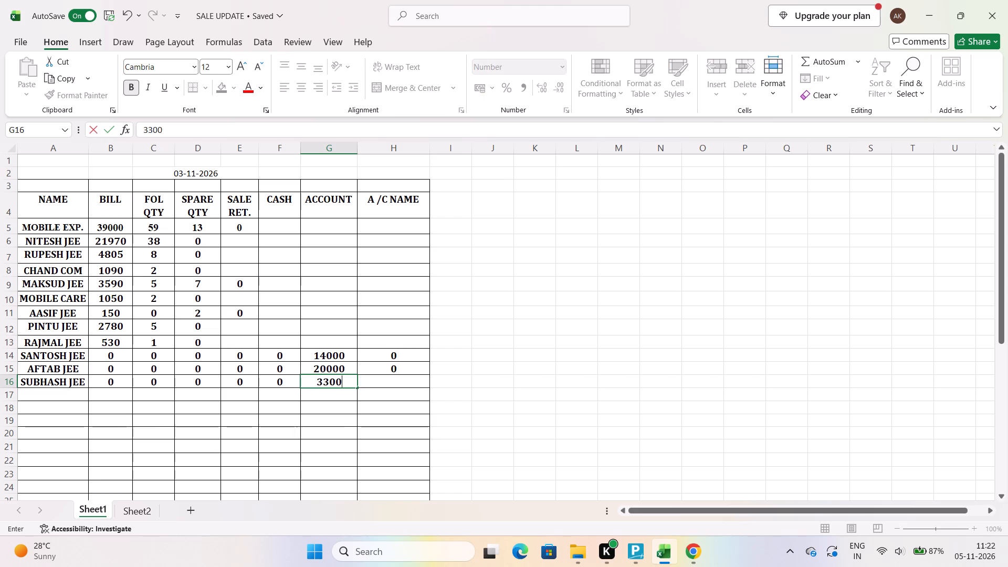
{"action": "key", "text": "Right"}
Add SACHIN JEE in the NAME column below SUBHASH JEE.
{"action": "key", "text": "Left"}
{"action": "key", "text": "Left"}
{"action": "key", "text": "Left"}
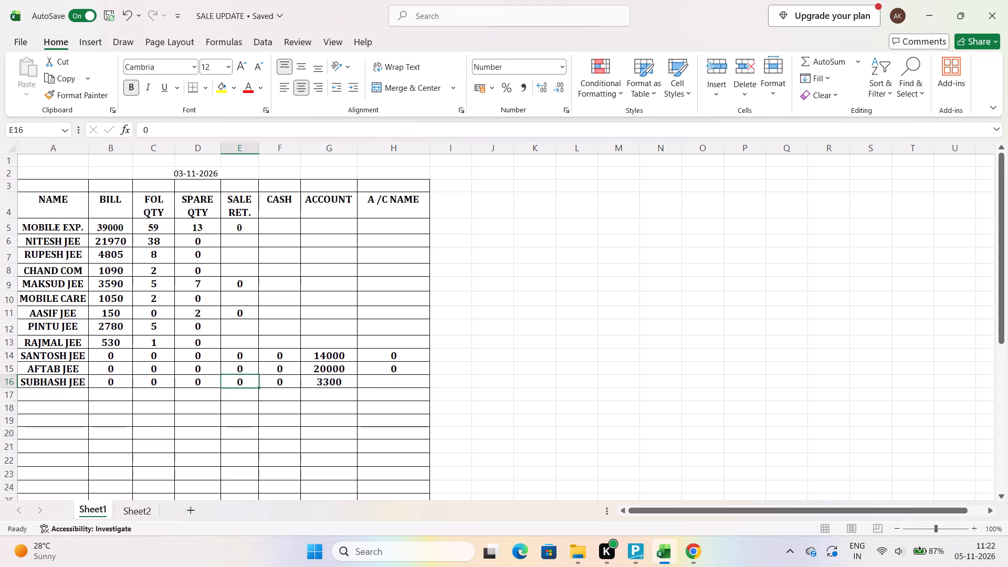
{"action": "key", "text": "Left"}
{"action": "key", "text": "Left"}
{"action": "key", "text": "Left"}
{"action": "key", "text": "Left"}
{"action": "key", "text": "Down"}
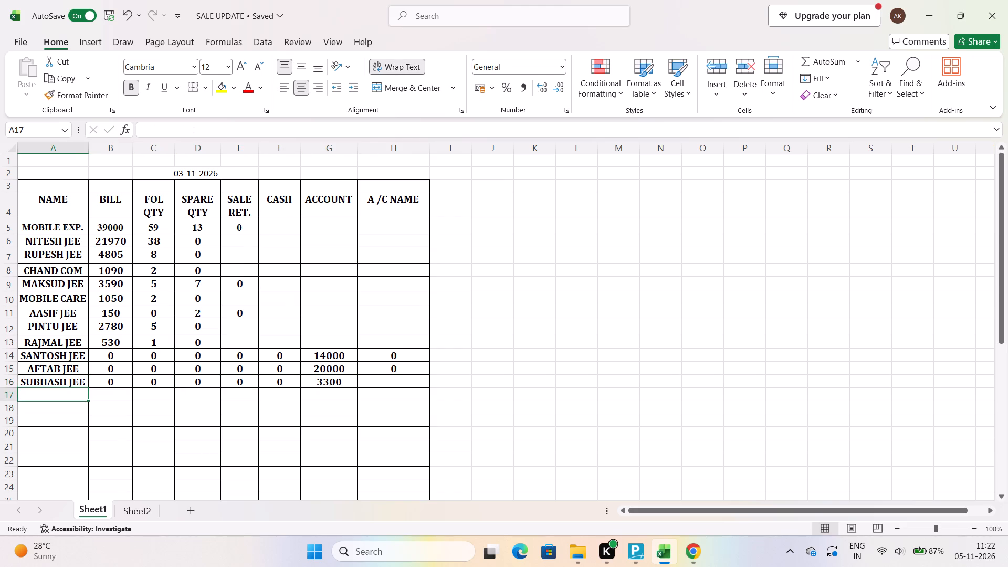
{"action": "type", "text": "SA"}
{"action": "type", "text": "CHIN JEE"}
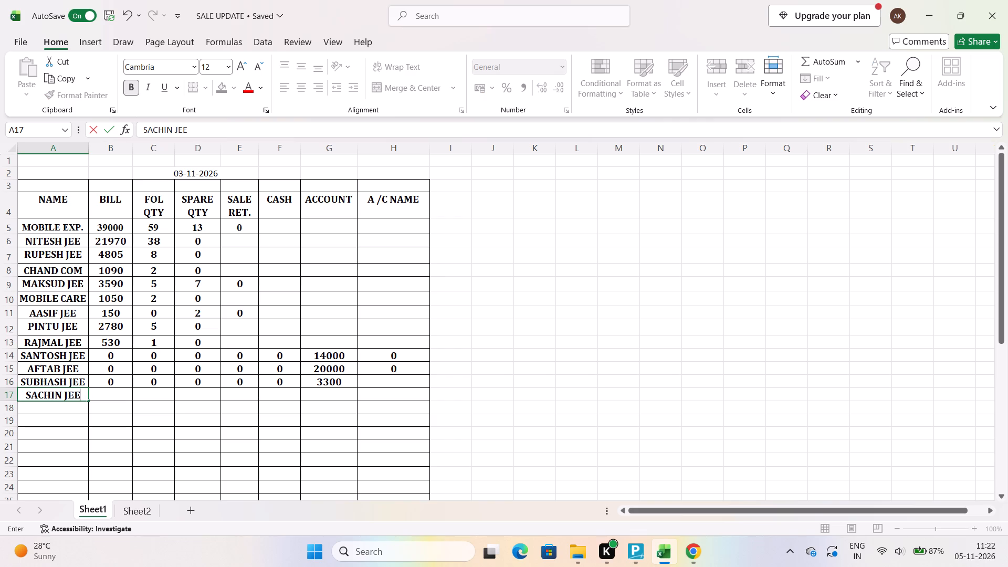
Enter 0 for SACHIN JEE under BILL, FOL QTY, SPARE QTY, SALE RET. and CASH.
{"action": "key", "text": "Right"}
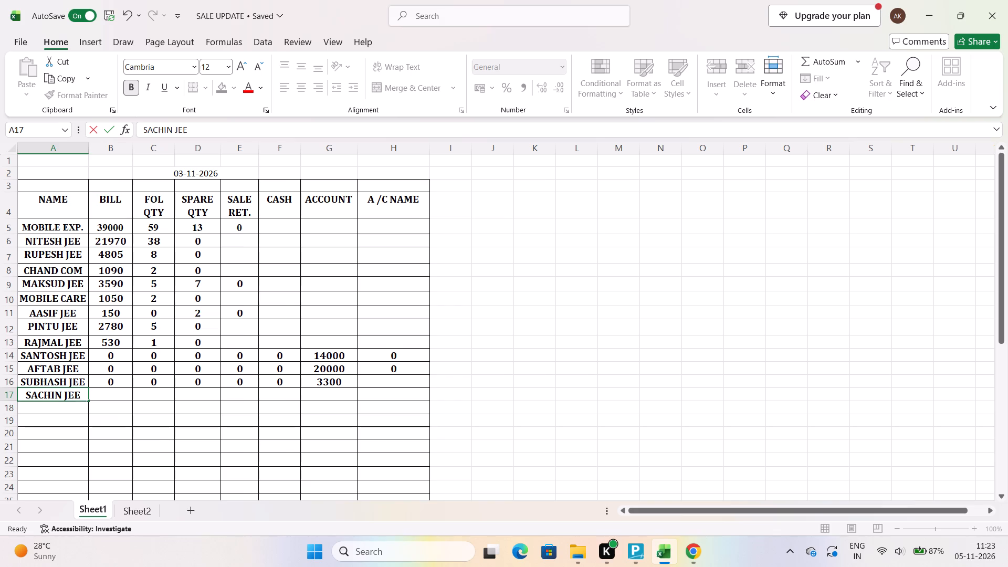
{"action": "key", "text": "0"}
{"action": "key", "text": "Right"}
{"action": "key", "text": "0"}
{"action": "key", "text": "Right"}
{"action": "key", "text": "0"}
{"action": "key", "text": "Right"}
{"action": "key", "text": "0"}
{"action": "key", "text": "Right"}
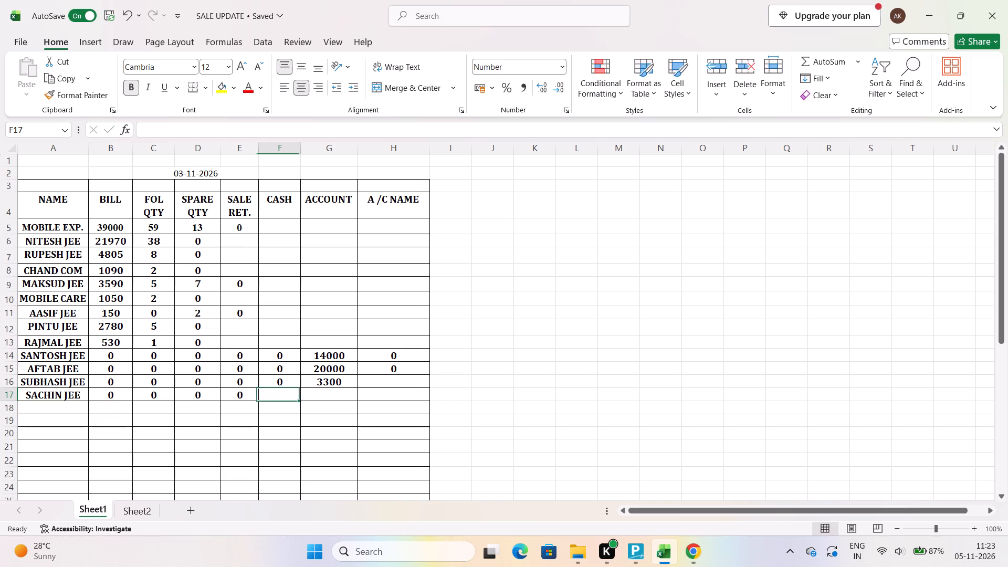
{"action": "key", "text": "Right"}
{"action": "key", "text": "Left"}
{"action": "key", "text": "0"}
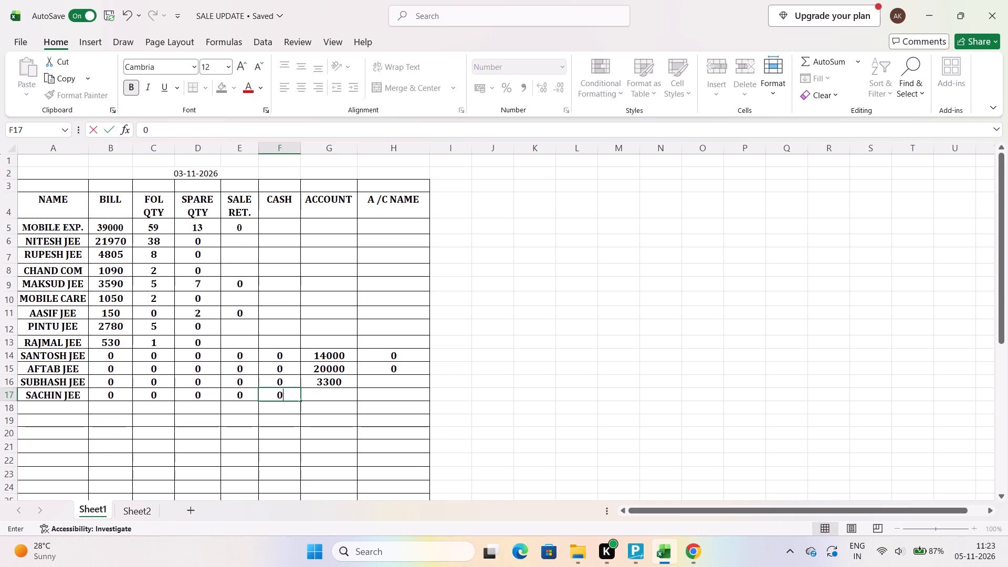
Enter 5000 under ACCOUNT in the SACHIN JEE row.
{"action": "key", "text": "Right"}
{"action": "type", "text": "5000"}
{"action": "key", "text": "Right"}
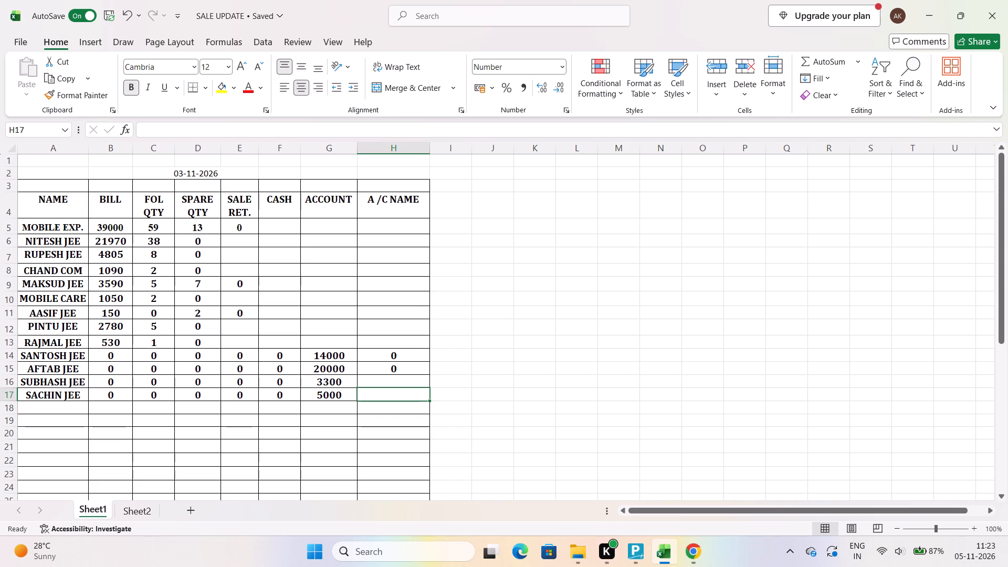
Enter 0 under CASH and 30000 under ACCOUNT in the MOBILE EXP. row.
{"action": "left_click", "coordinate": [280, 225]}
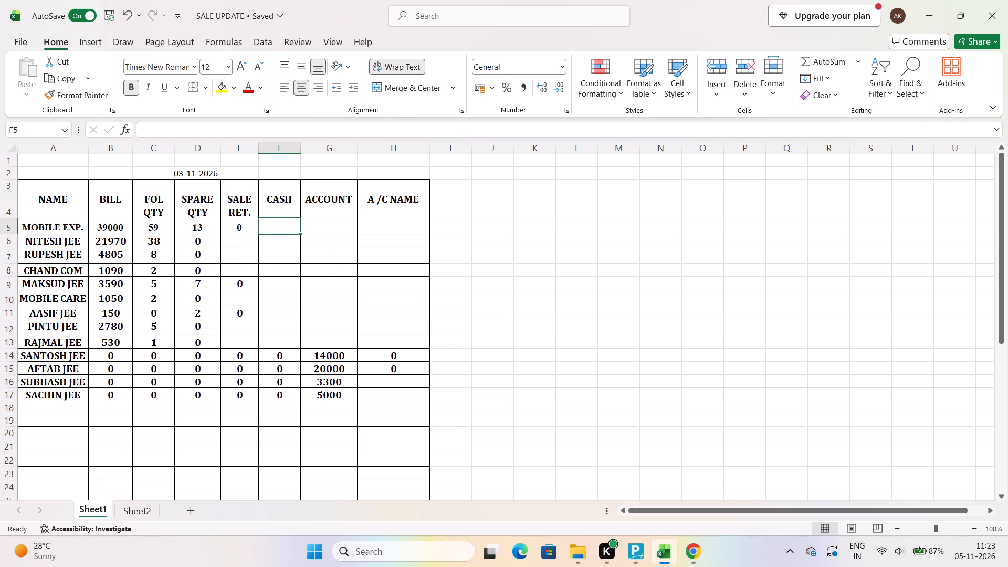
{"action": "key", "text": "0"}
{"action": "key", "text": "Right"}
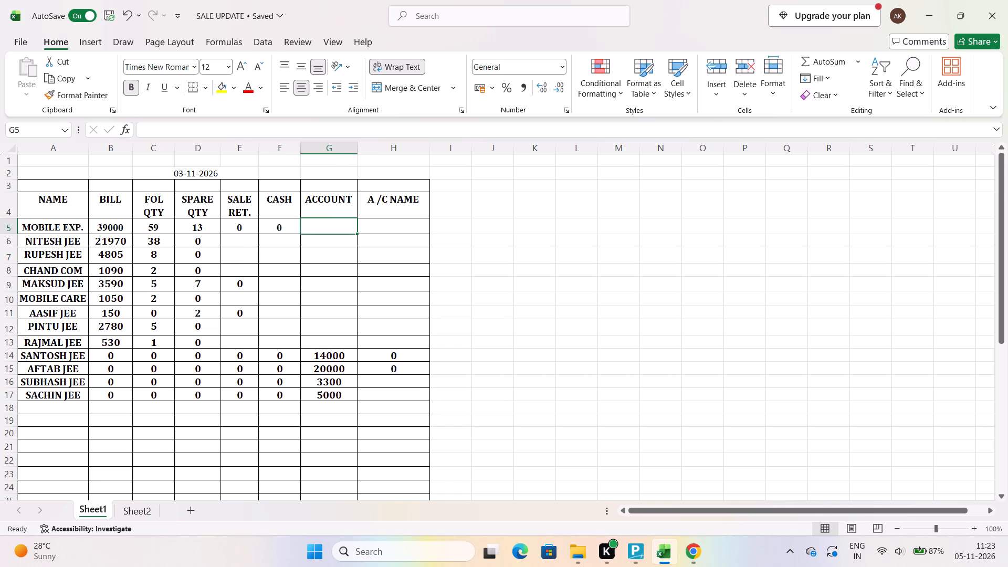
{"action": "type", "text": "3000"}
{"action": "key", "text": "Right"}
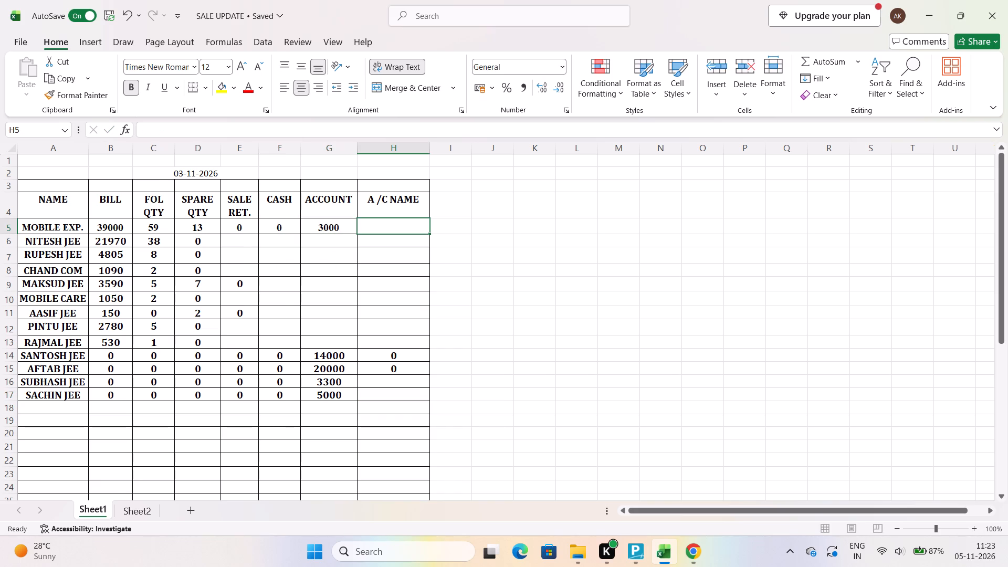
{"action": "key", "text": "BackSpace"}
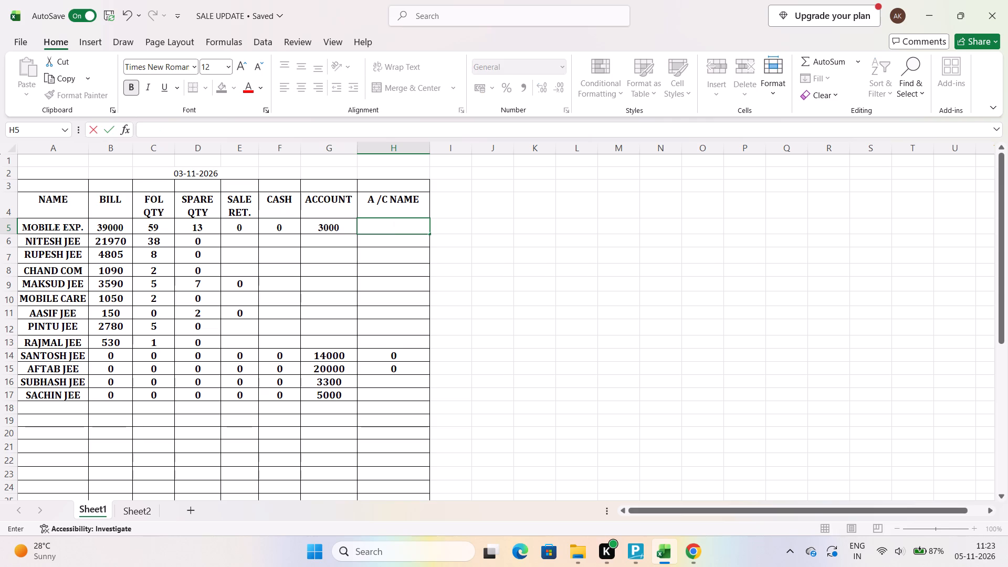
{"action": "left_click", "coordinate": [344, 223]}
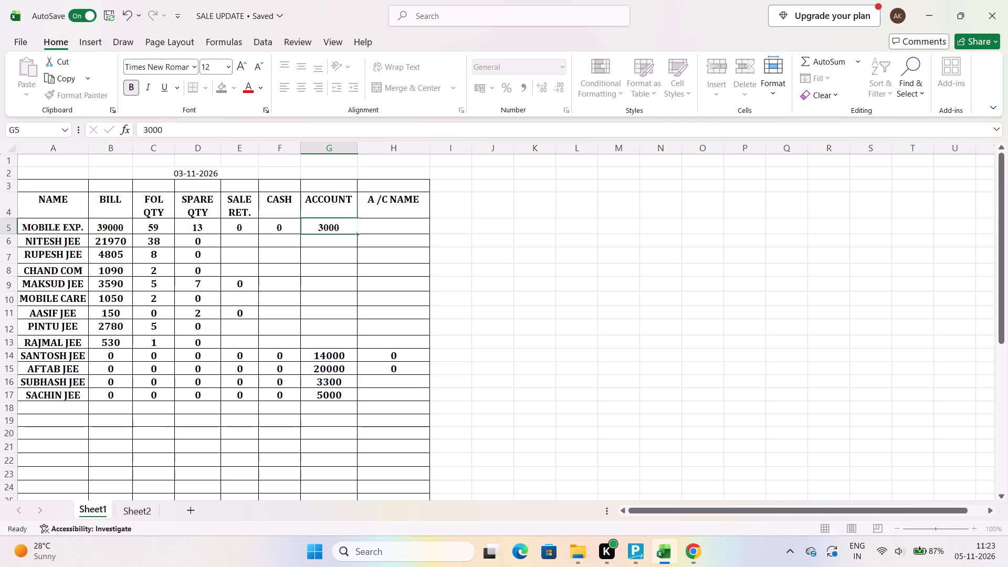
{"action": "double_click", "coordinate": [344, 223]}
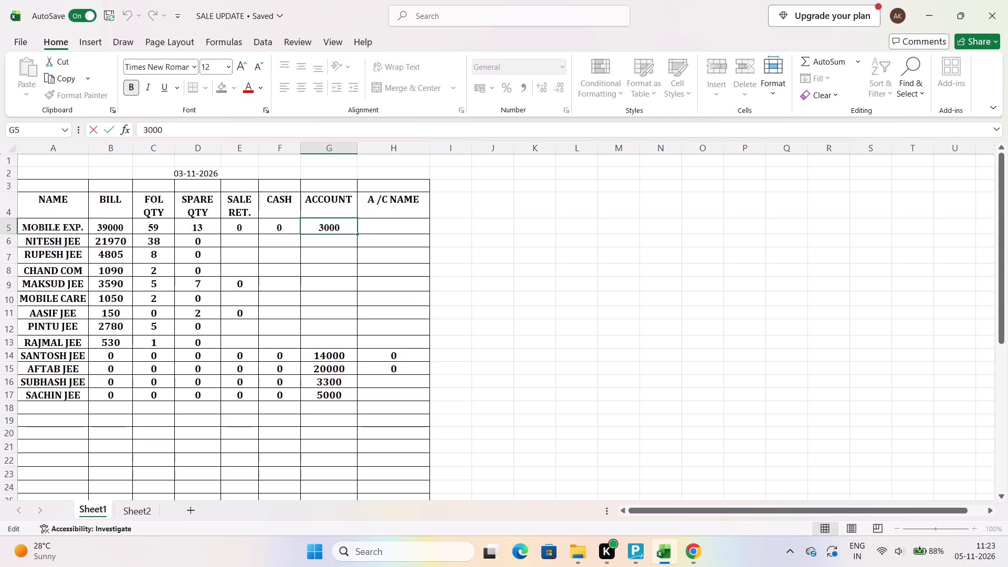
{"action": "key", "text": "0"}
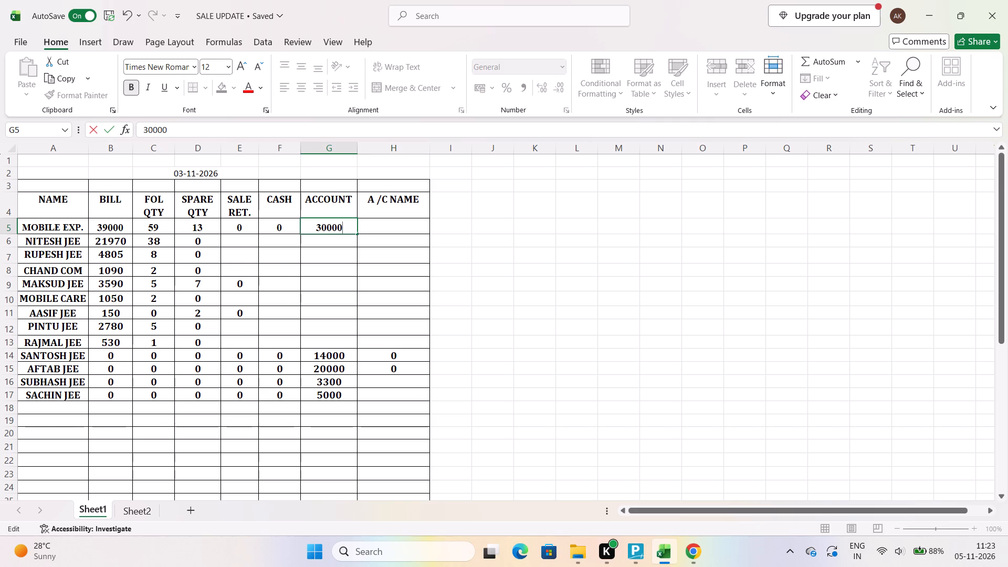
Enter VARNI FOL under A/C NAME in the MOBILE EXP. row.
{"action": "left_click", "coordinate": [392, 218]}
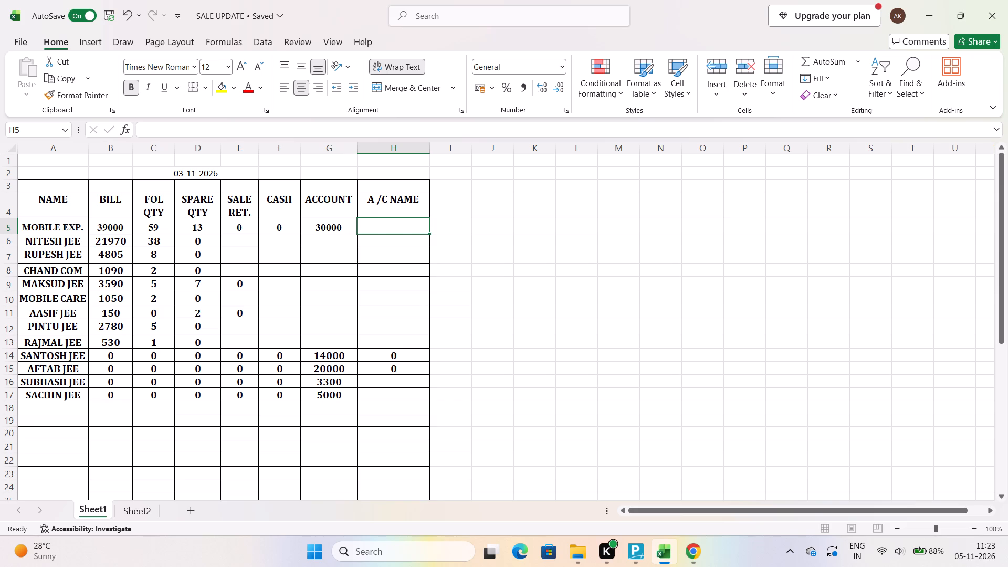
{"action": "type", "text": "VARNI"}
{"action": "key", "text": "space"}
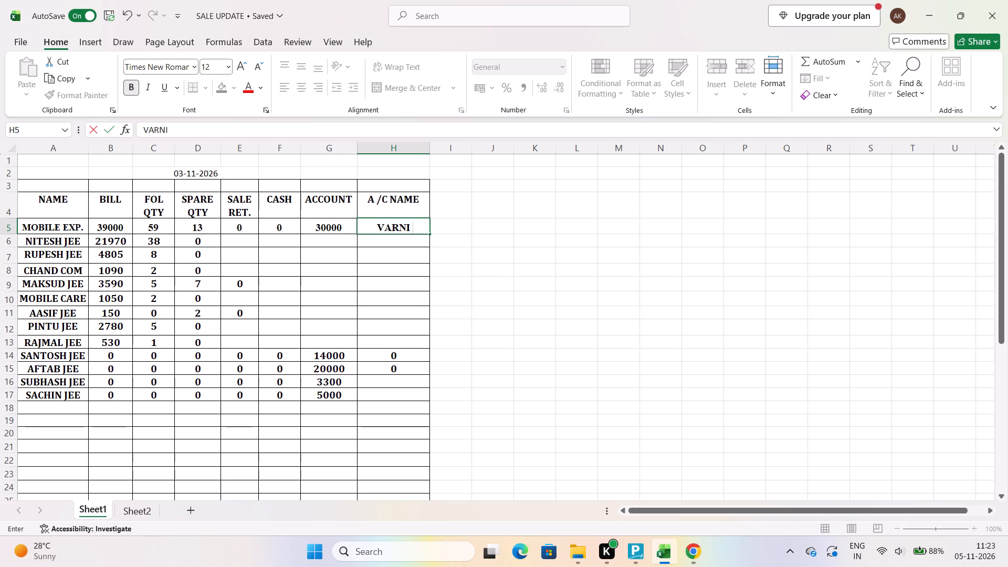
{"action": "type", "text": "FOL"}
{"action": "key", "text": "Left"}
{"action": "key", "text": "Left"}
{"action": "key", "text": "Left"}
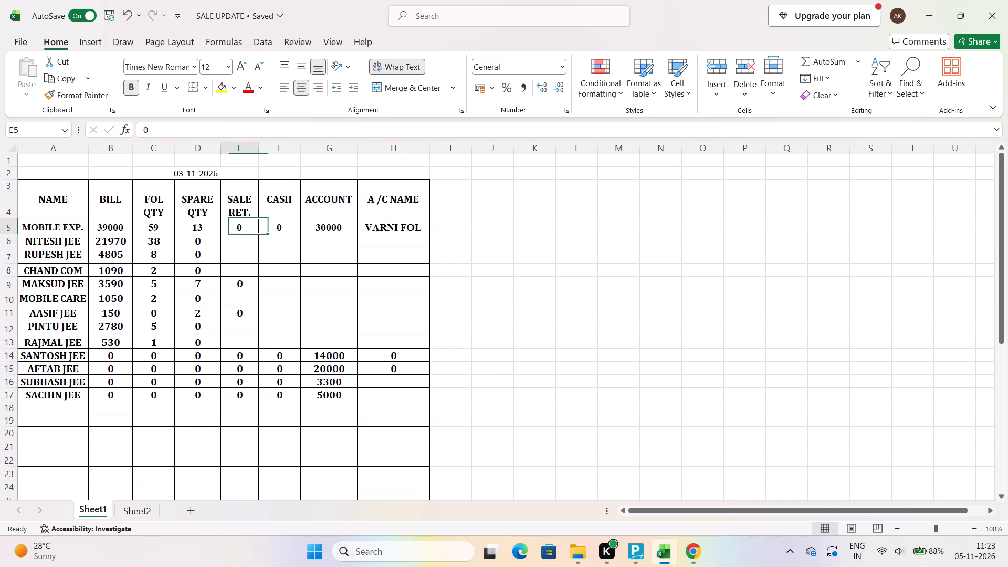
{"action": "key", "text": "Down"}
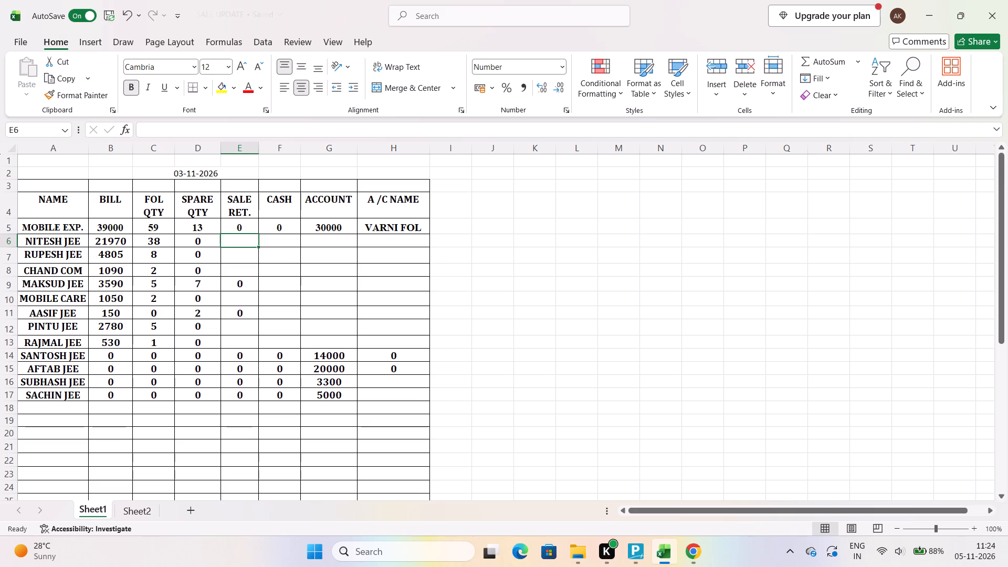
Switch to TallyPrime and change the new receipt voucher to a Credit Note.
{"action": "left_click", "coordinate": [636, 555]}
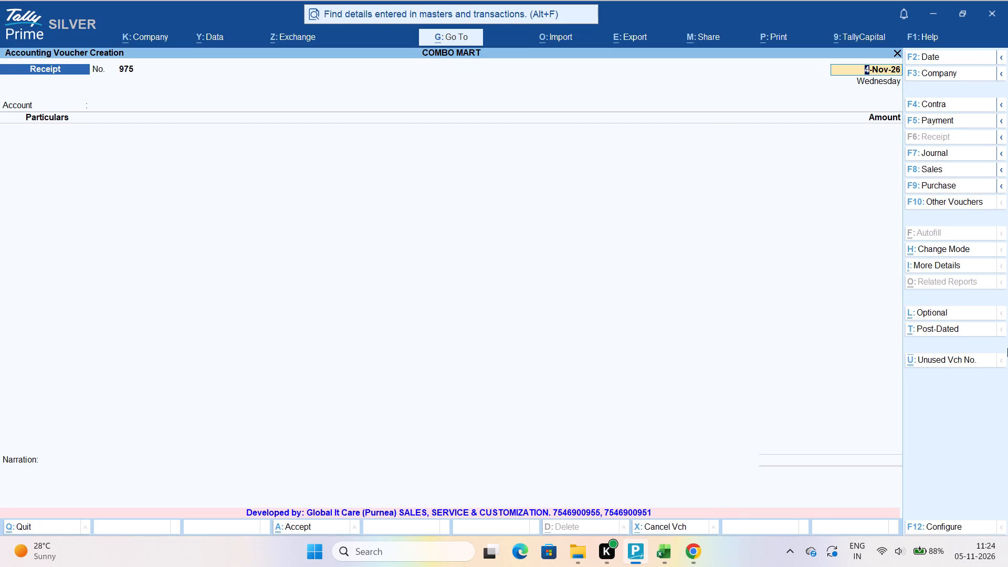
{"action": "left_click", "coordinate": [940, 202]}
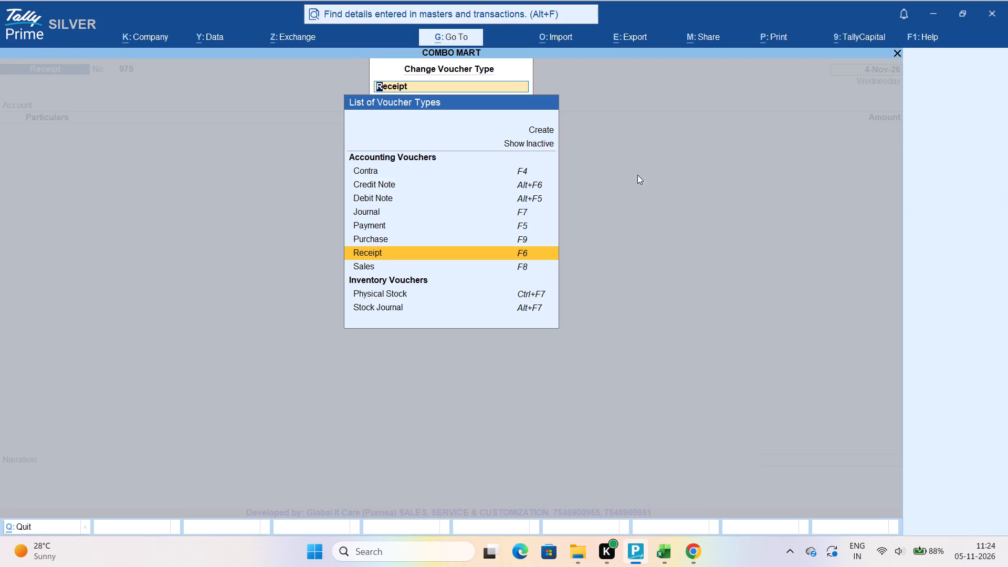
{"action": "left_click", "coordinate": [530, 185]}
{"action": "left_click", "coordinate": [530, 185]}
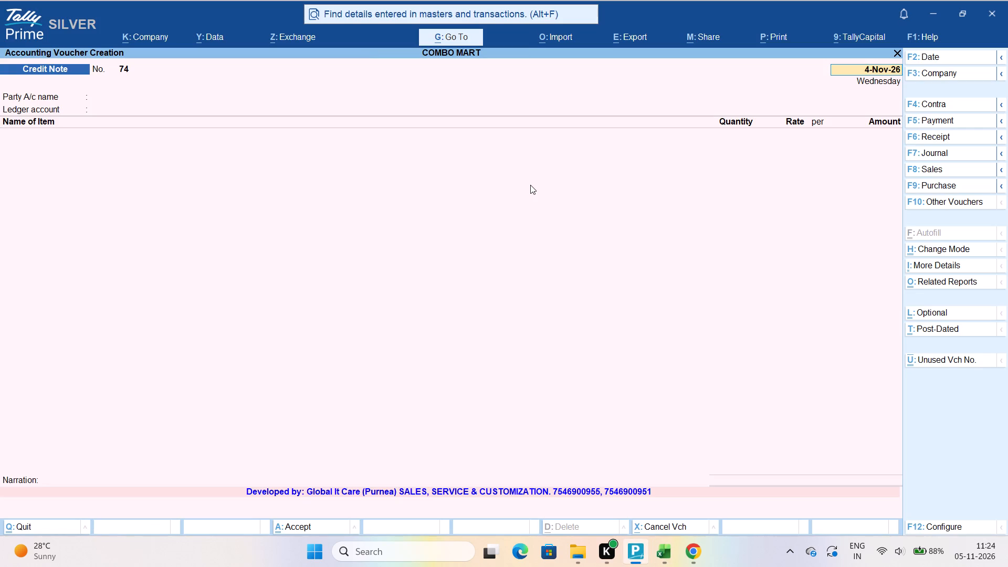
Keep the 4-Nov-26 date and set the credit note's party to NITESH JEE and its ledger account to SALES RETURN.
{"action": "key", "text": "Return"}
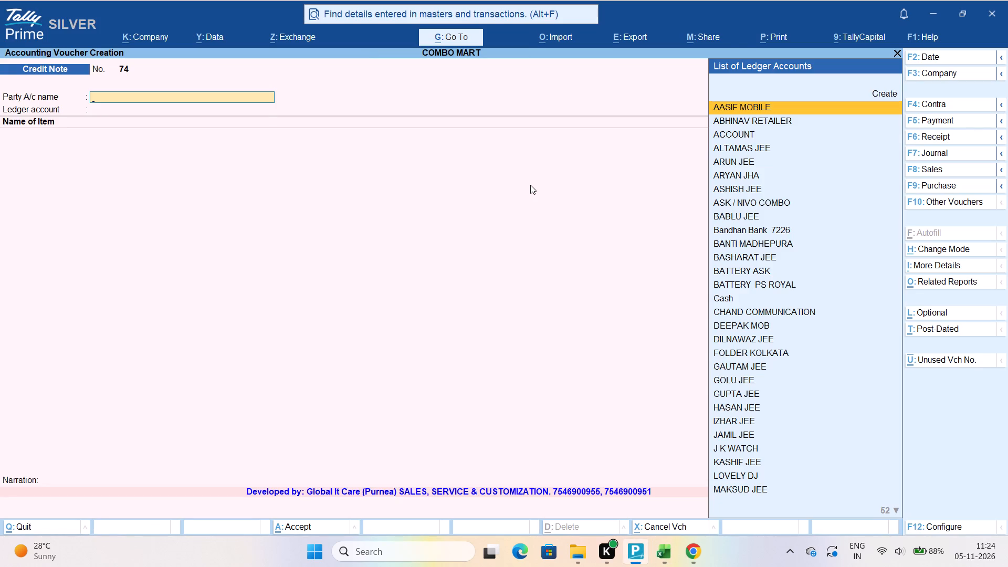
{"action": "type", "text": "NITESH"}
{"action": "key", "text": "Return"}
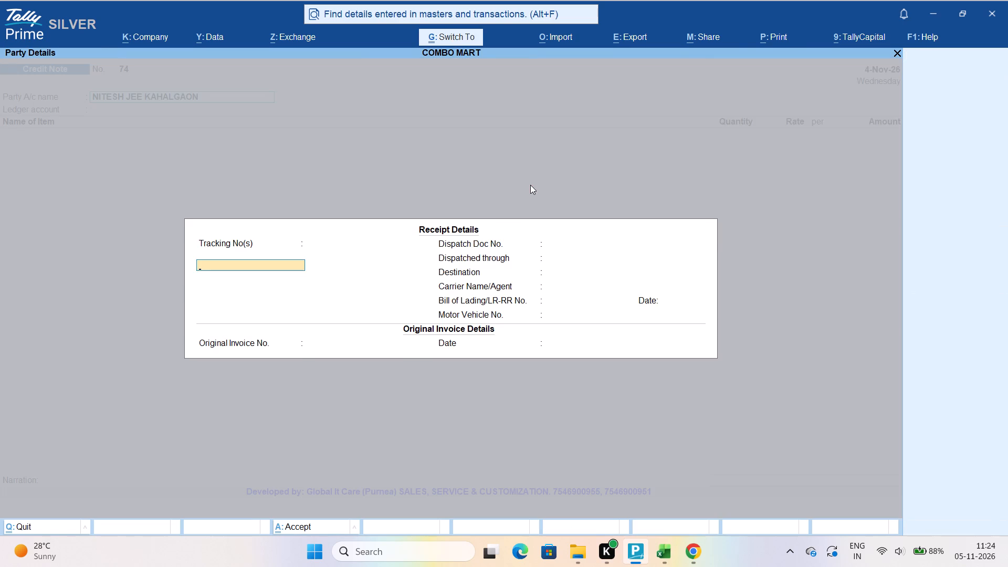
{"action": "key", "text": "ctrl+a"}
{"action": "key", "text": "ctrl+a"}
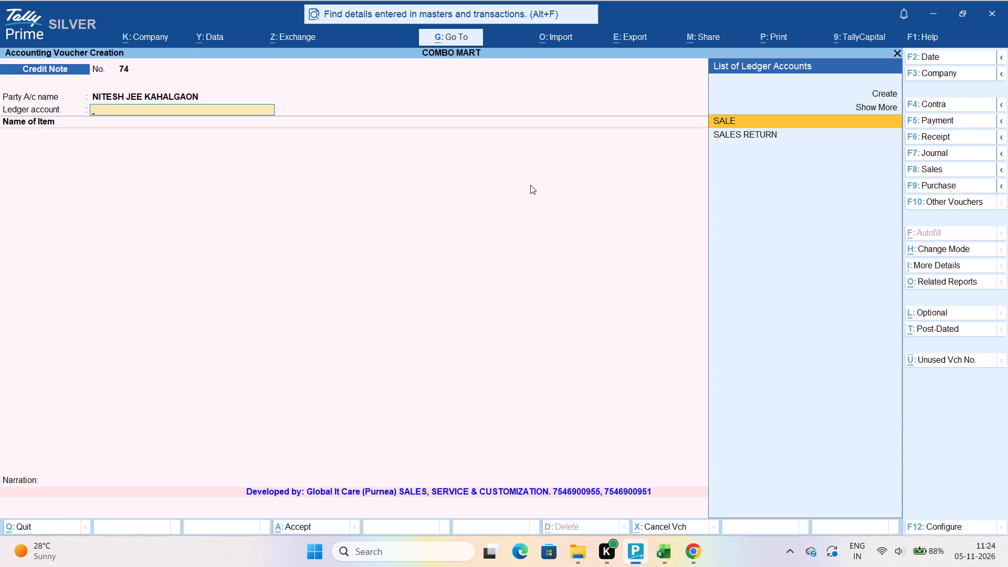
{"action": "key", "text": "Down"}
{"action": "key", "text": "Return"}
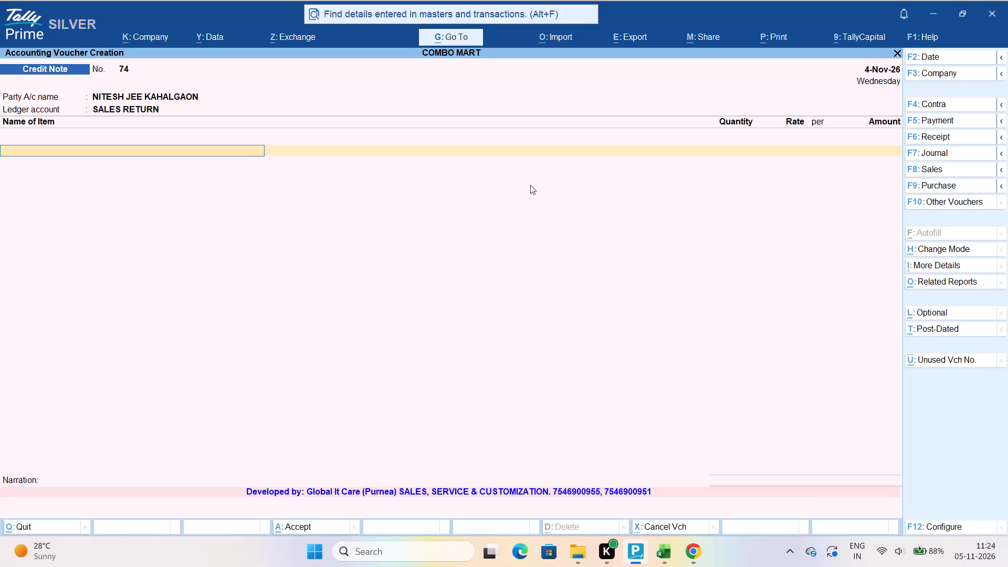
Add MOTO G52 / G82 VARNI RIDER to the credit note with quantity 1 PCS at a rate of 650.
{"action": "type", "text": "G52 VAR"}
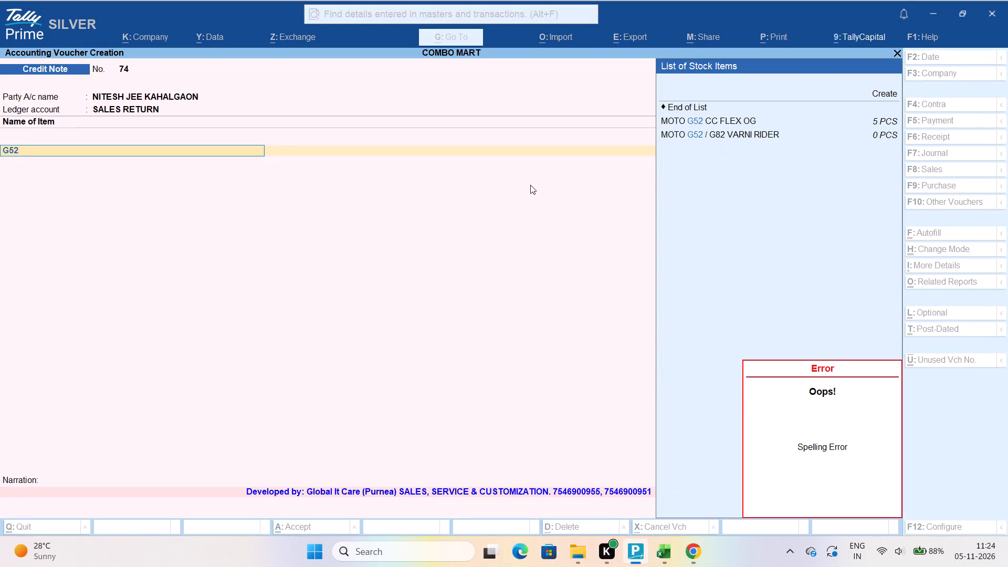
{"action": "key", "text": "Down"}
{"action": "key", "text": "Down"}
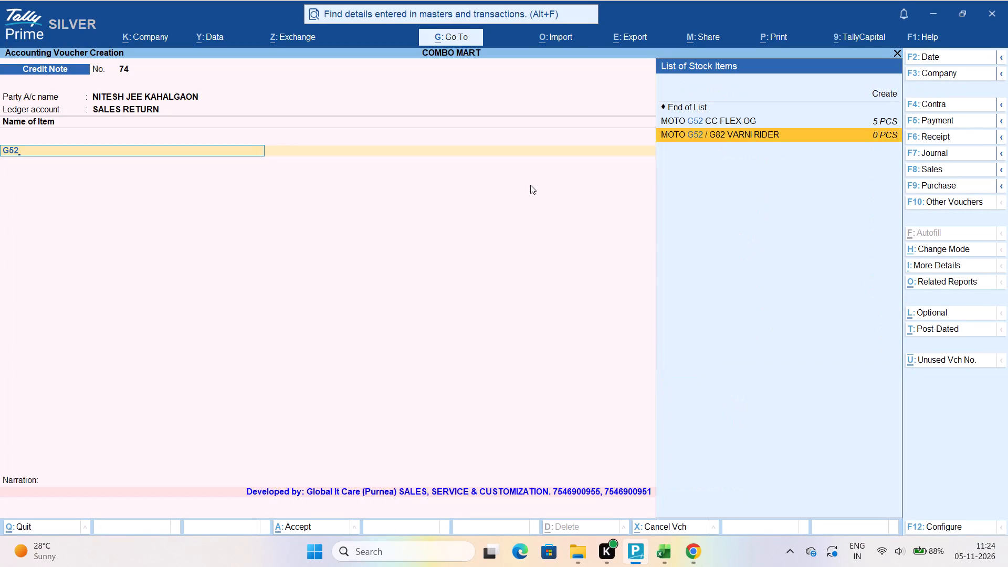
{"action": "key", "text": "Return"}
{"action": "key", "text": "Return"}
{"action": "key", "text": "1"}
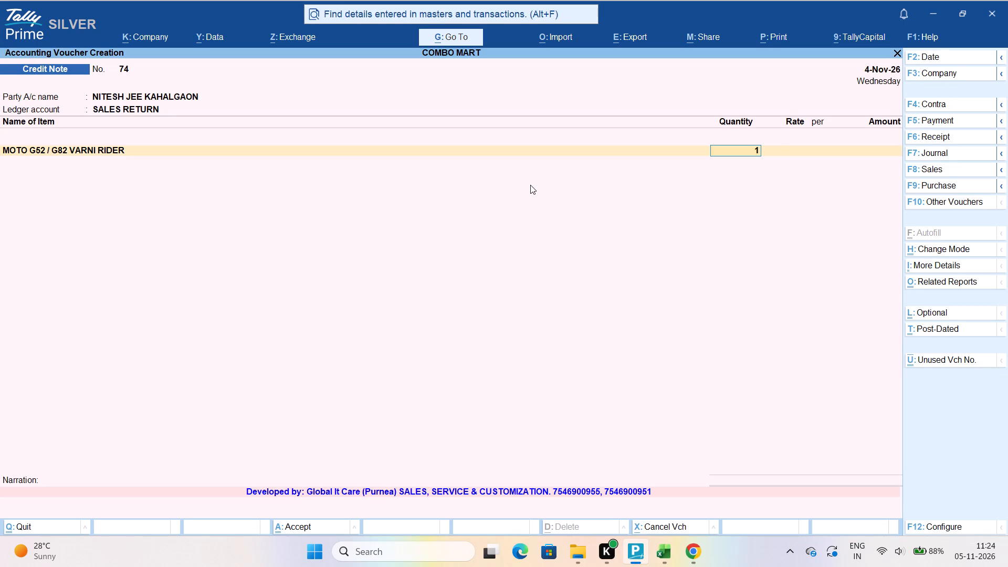
{"action": "key", "text": "Return"}
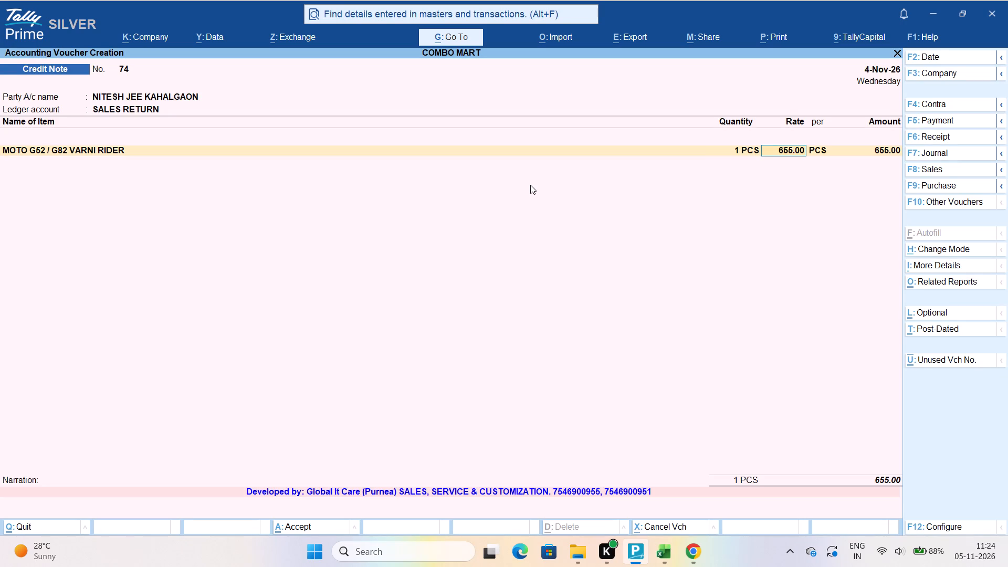
{"action": "type", "text": "650"}
{"action": "key", "text": "Return"}
{"action": "key", "text": "Return"}
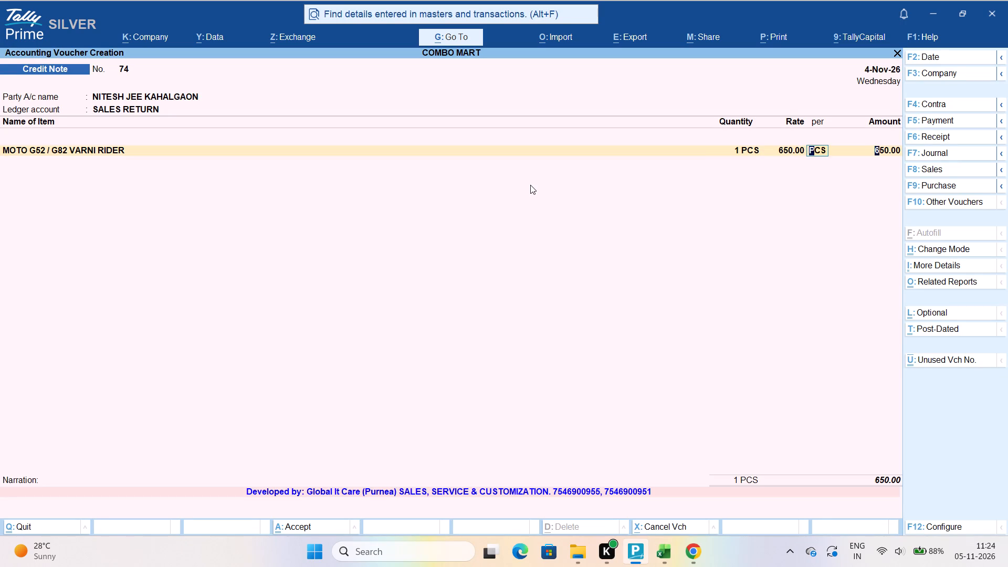
{"action": "key", "text": "Return"}
Add C3 / REALME 5 VARNI CROWN as the second item with quantity 1 PCS at a rate of 500.
{"action": "type", "text": "C2"}
{"action": "key", "text": "BackSpace"}
{"action": "type", "text": "3"}
{"action": "key", "text": "space"}
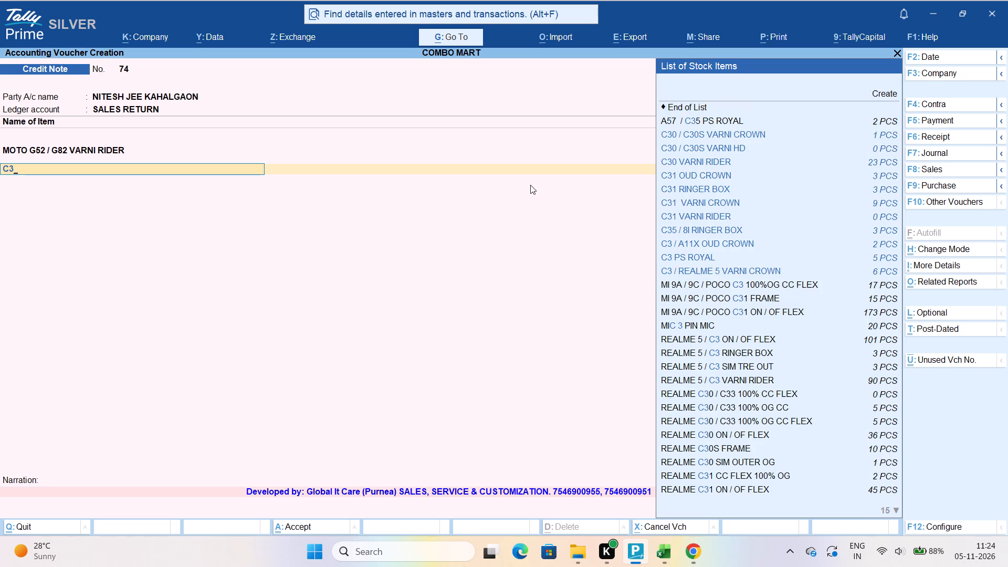
{"action": "key", "text": "v"}
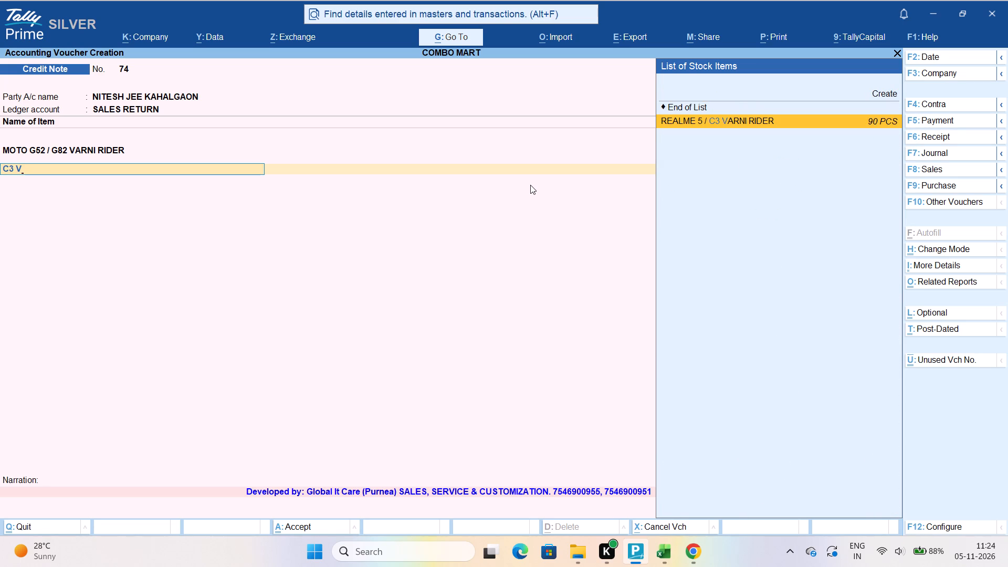
{"action": "key", "text": "BackSpace"}
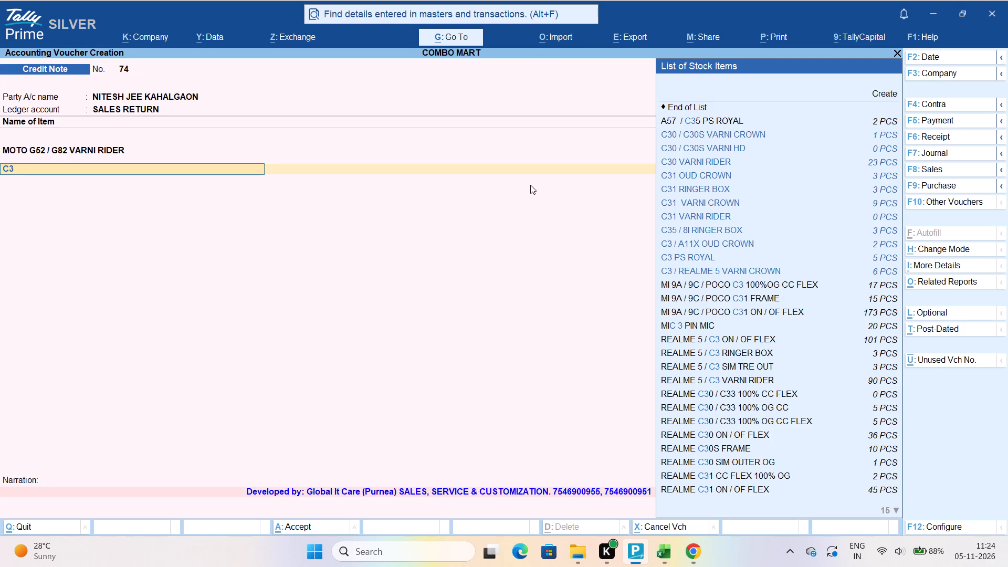
{"action": "key", "text": "Down"}
{"action": "key", "text": "Down"}
{"action": "key", "text": "Down"}
{"action": "key", "text": "Down"}
{"action": "key", "text": "Down"}
{"action": "key", "text": "Down"}
{"action": "key", "text": "Down"}
{"action": "key", "text": "Down"}
{"action": "key", "text": "Down"}
{"action": "key", "text": "Down"}
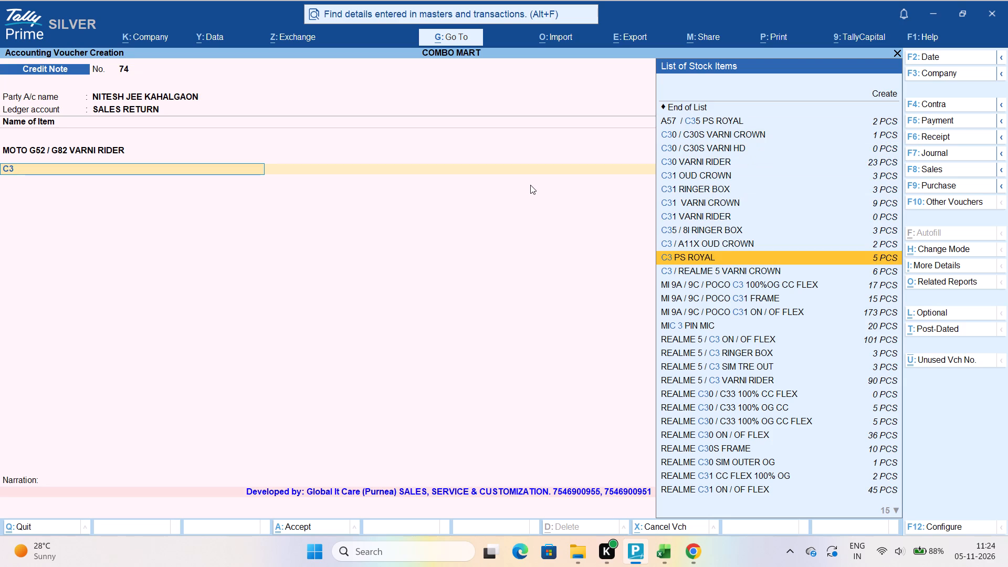
{"action": "key", "text": "Down"}
{"action": "key", "text": "Return"}
{"action": "key", "text": "Return"}
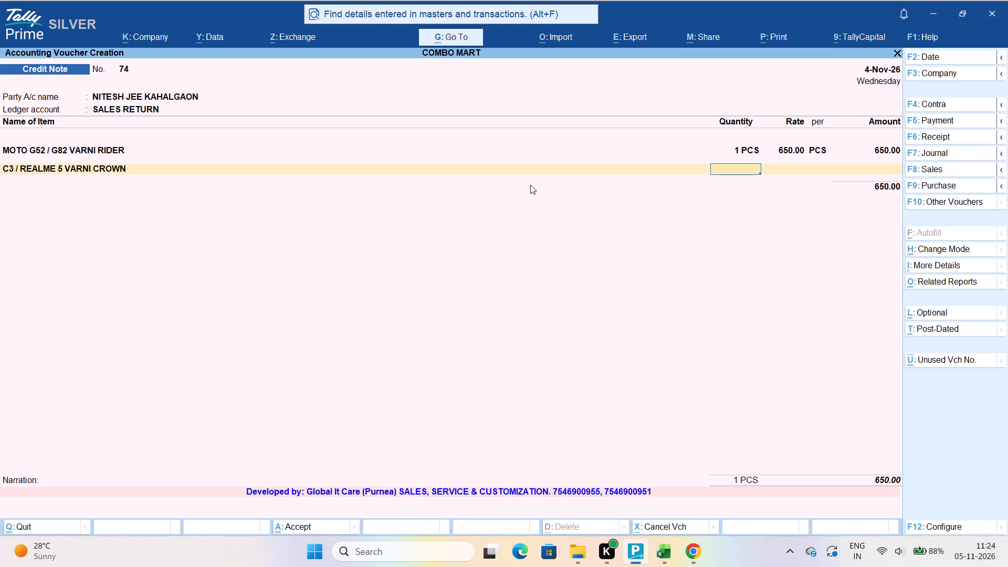
{"action": "key", "text": "1"}
{"action": "key", "text": "Return"}
{"action": "type", "text": "500"}
{"action": "key", "text": "Return"}
{"action": "key", "text": "Return"}
{"action": "key", "text": "Return"}
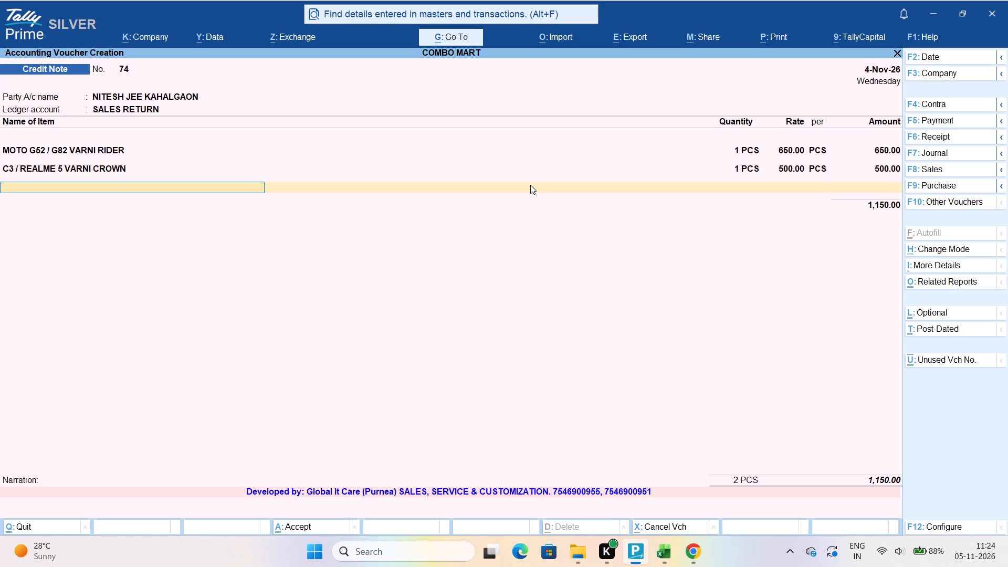
Add Y12 OUD VK as the third item with quantity 1 PCS, keeping the suggested rate of 510.
{"action": "type", "text": "Y12 OUD"}
{"action": "key", "text": "space"}
{"action": "key", "text": "Down"}
{"action": "key", "text": "Down"}
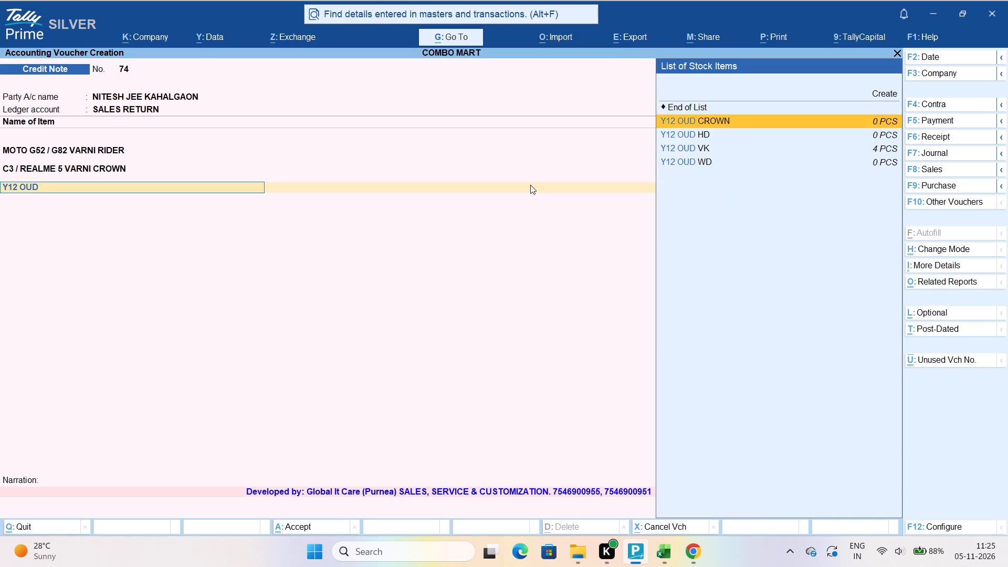
{"action": "key", "text": "Down"}
{"action": "key", "text": "Down"}
{"action": "key", "text": "Up"}
{"action": "key", "text": "Return"}
{"action": "key", "text": "Return"}
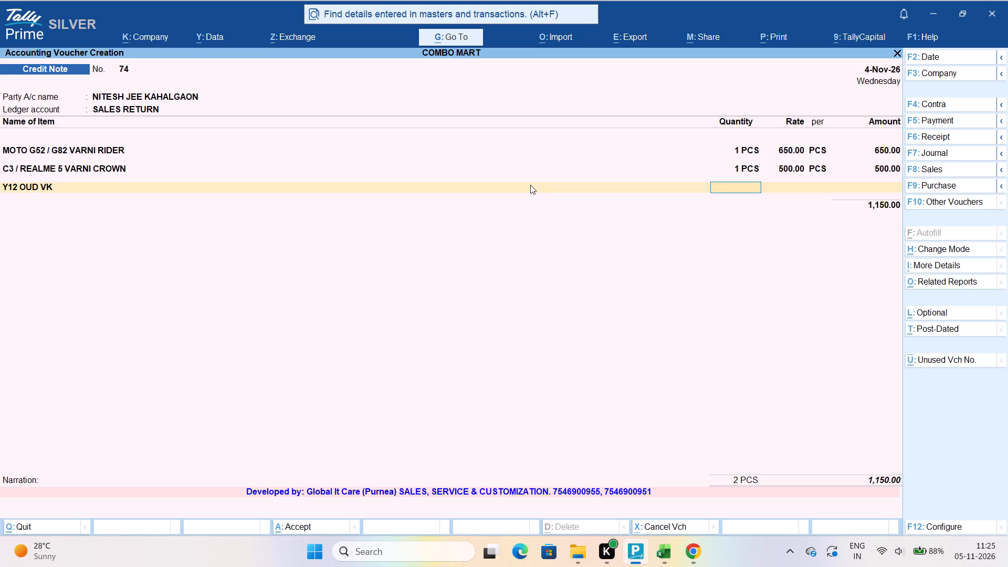
{"action": "key", "text": "1"}
{"action": "key", "text": "Return"}
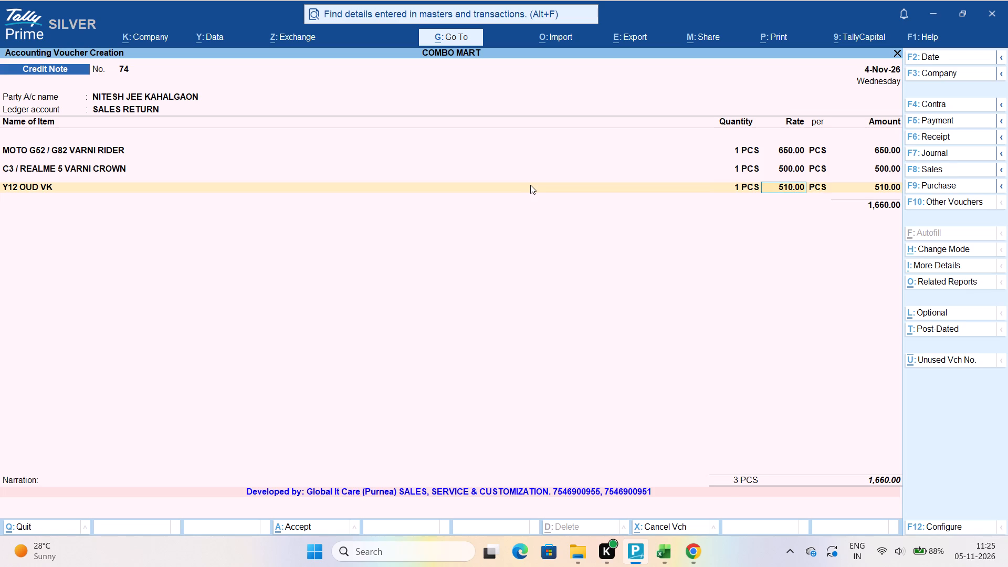
{"action": "key", "text": "Return"}
{"action": "key", "text": "Return"}
{"action": "key", "text": "Return"}
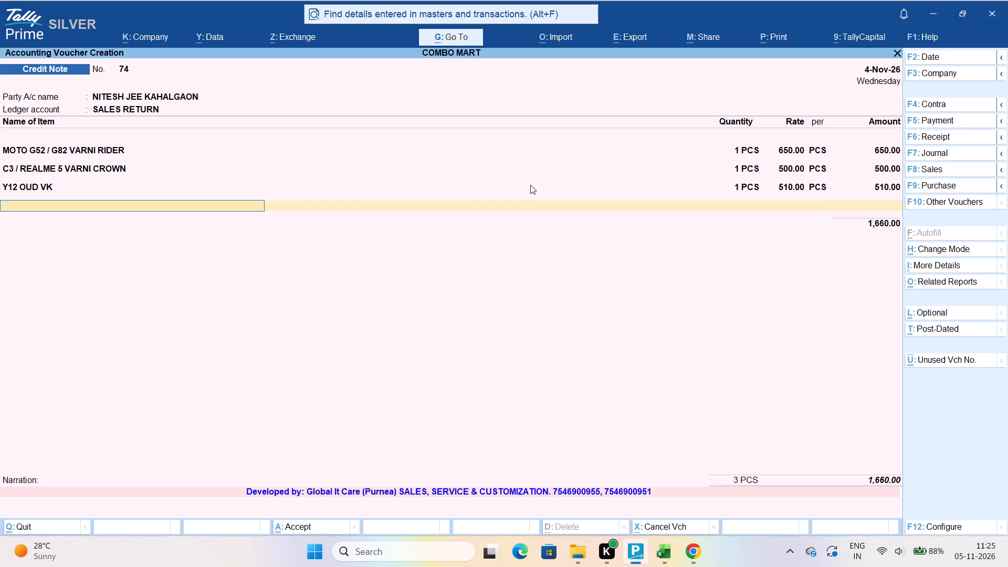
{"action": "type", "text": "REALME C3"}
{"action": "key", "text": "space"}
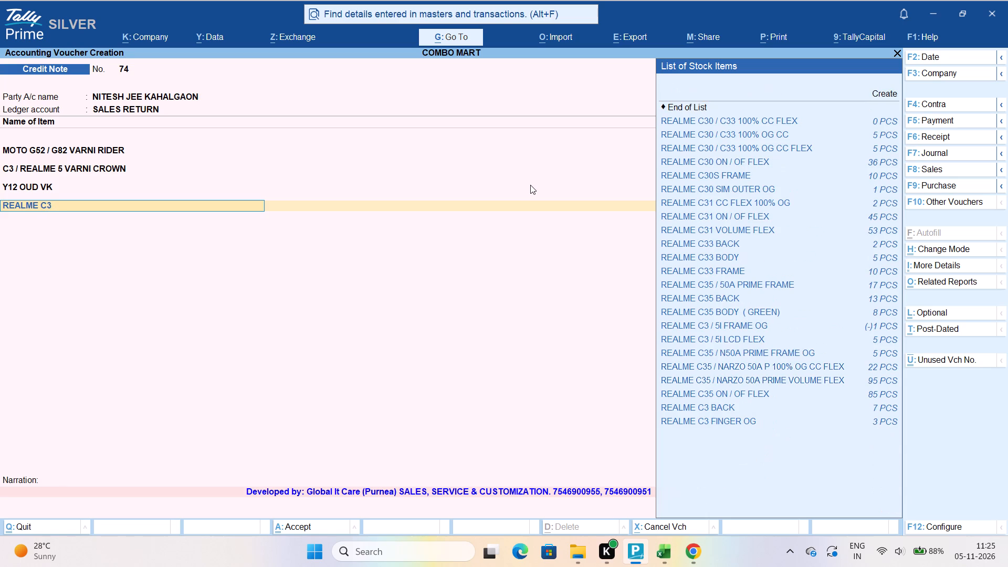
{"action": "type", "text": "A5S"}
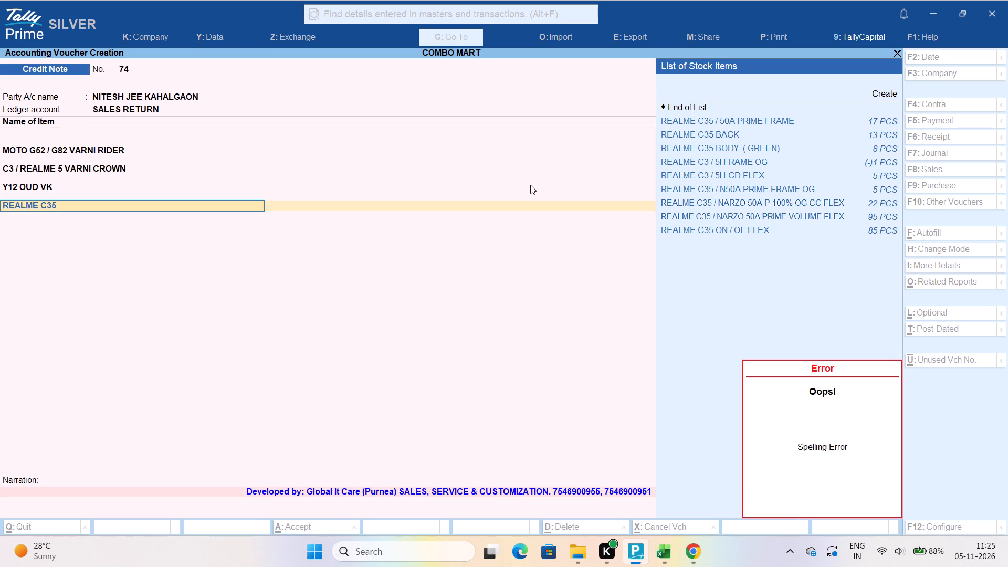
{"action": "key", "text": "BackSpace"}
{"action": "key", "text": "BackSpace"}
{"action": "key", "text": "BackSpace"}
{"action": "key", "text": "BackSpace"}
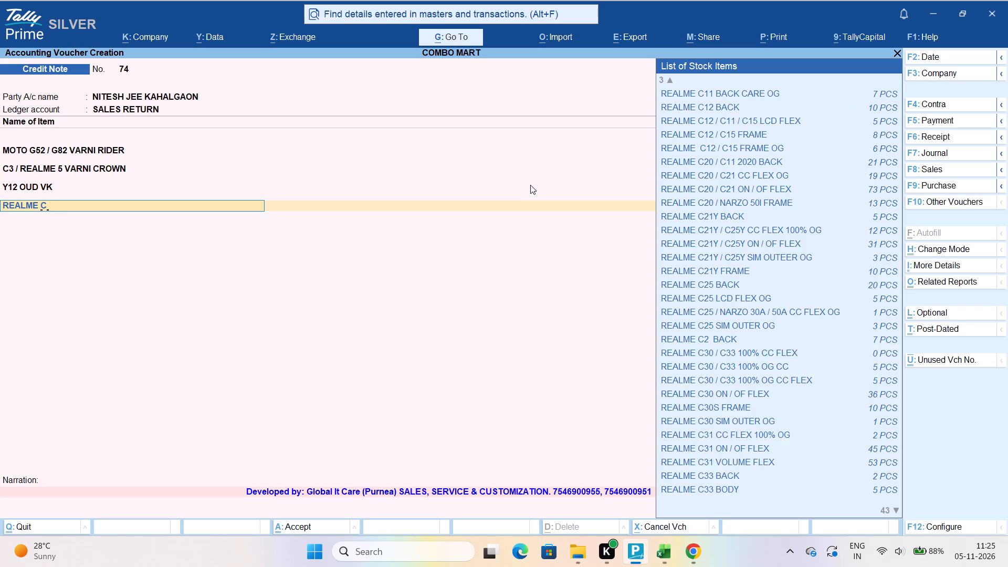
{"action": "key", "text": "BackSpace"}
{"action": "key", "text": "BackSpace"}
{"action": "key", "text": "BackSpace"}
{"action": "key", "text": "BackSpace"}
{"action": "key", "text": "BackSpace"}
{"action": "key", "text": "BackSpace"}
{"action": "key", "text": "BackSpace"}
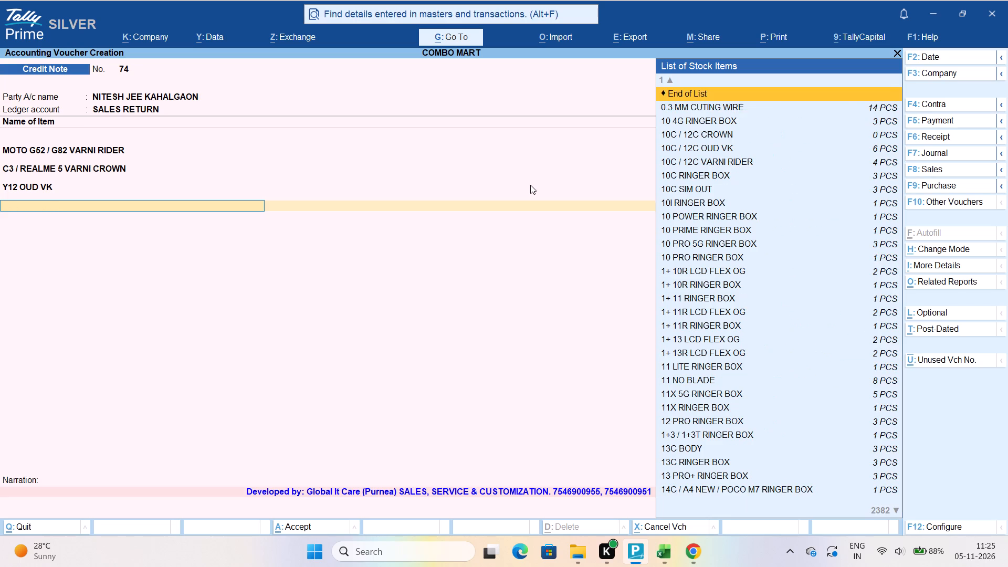
Add A5S OUD WD as the fourth item with quantity 1 PCS at a rate of 490.
{"action": "type", "text": "A5S OUD"}
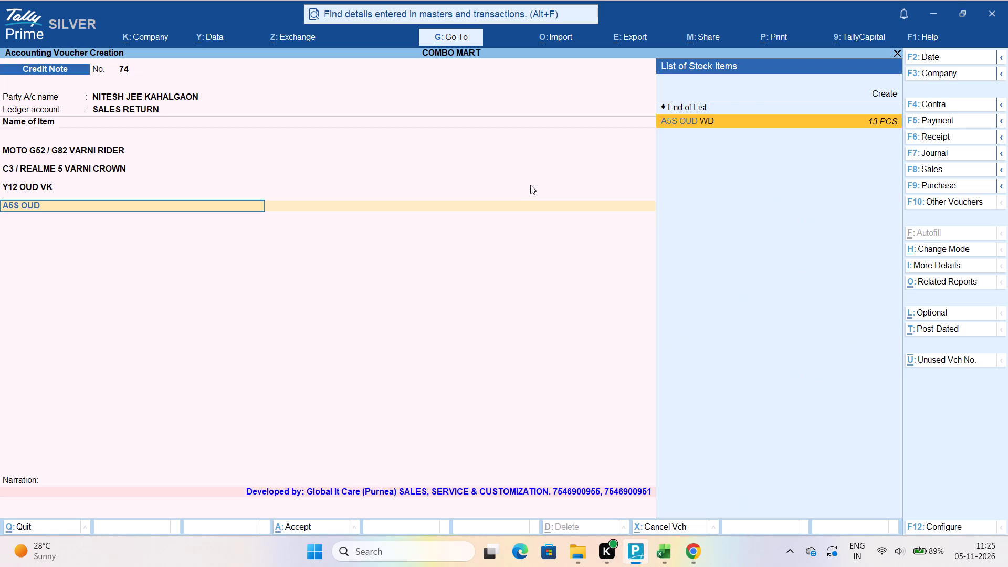
{"action": "key", "text": "Return"}
{"action": "key", "text": "Return"}
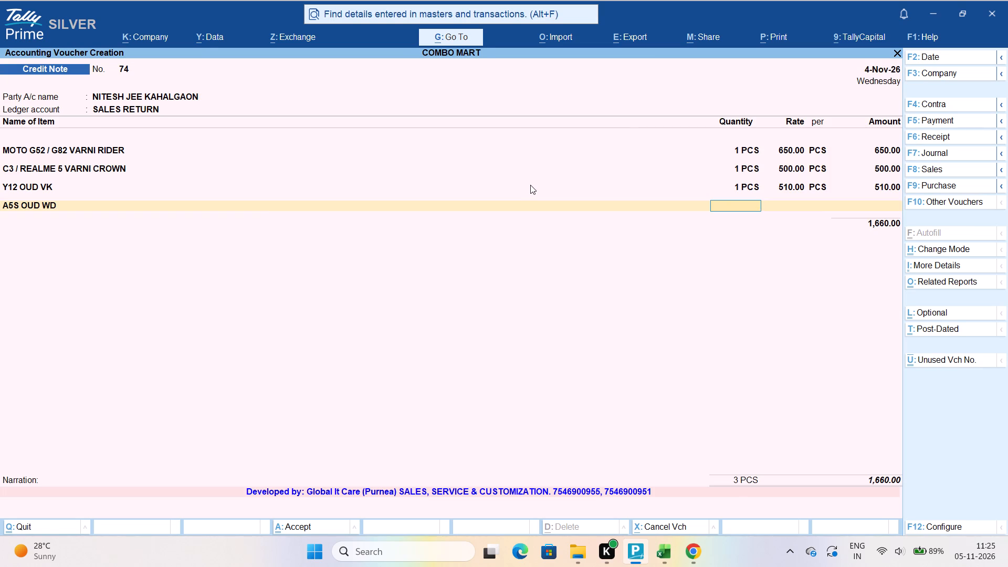
{"action": "key", "text": "1"}
{"action": "key", "text": "Return"}
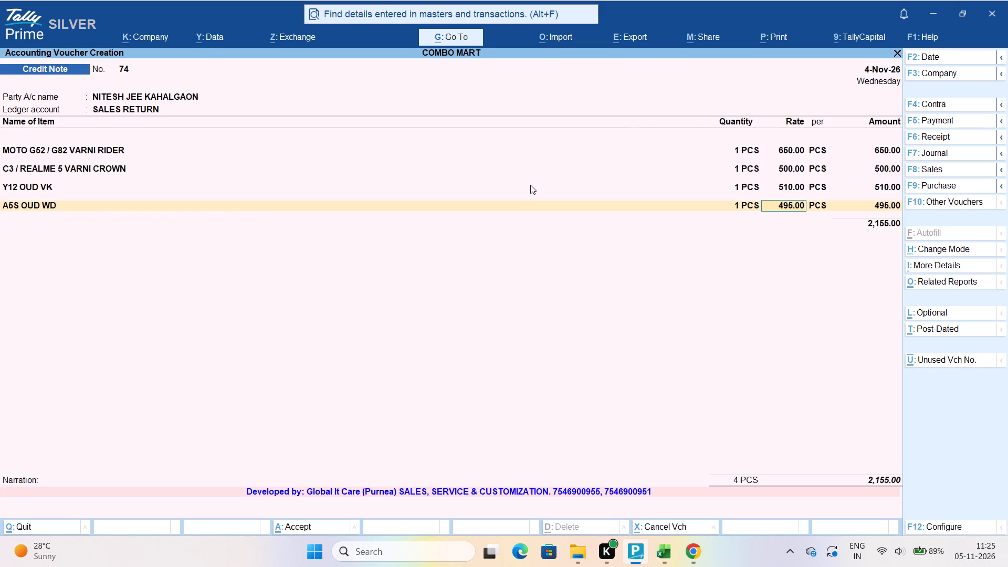
{"action": "type", "text": "490"}
{"action": "key", "text": "Return"}
{"action": "key", "text": "Return"}
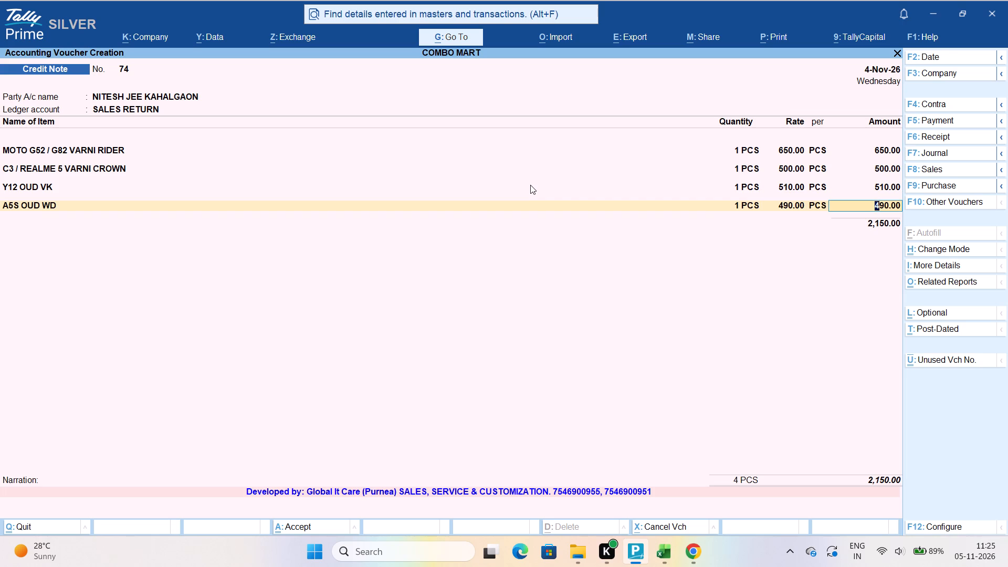
{"action": "key", "text": "Return"}
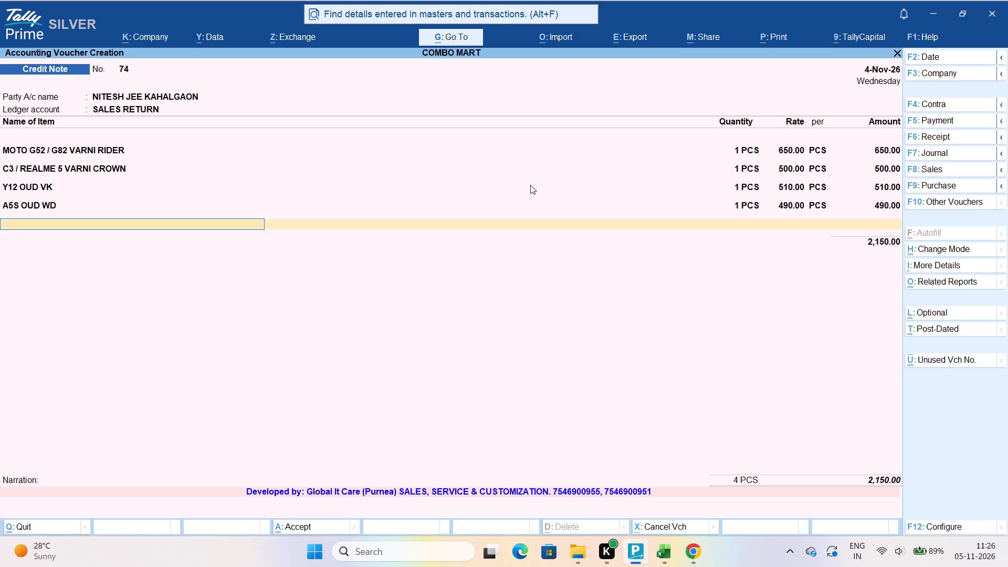
Add V20 PRO VARNI as the fifth item with quantity 1 PCS at a rate of 685.
{"action": "type", "text": "V20 PRO VAR"}
{"action": "key", "text": "Return"}
{"action": "key", "text": "Return"}
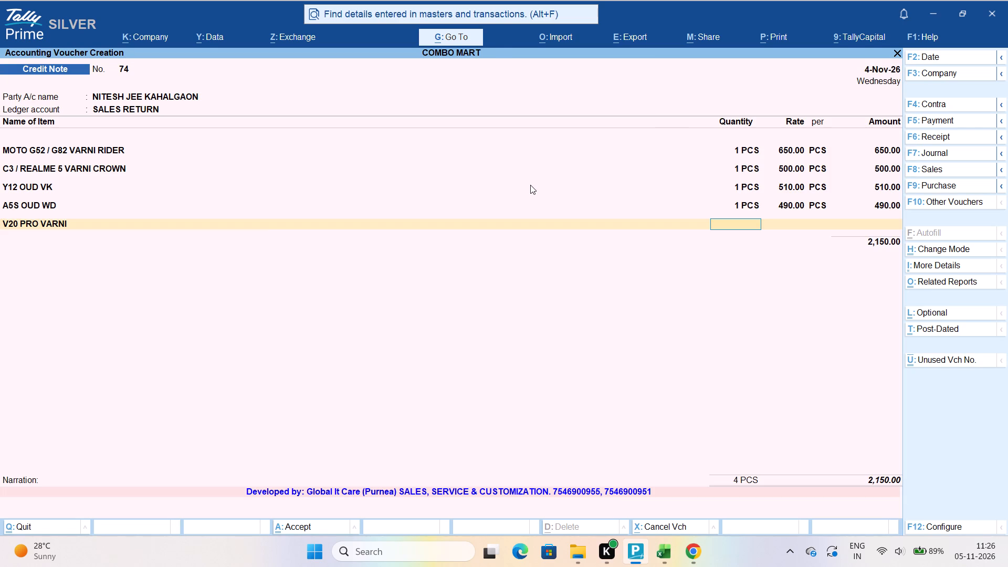
{"action": "key", "text": "1"}
{"action": "key", "text": "Return"}
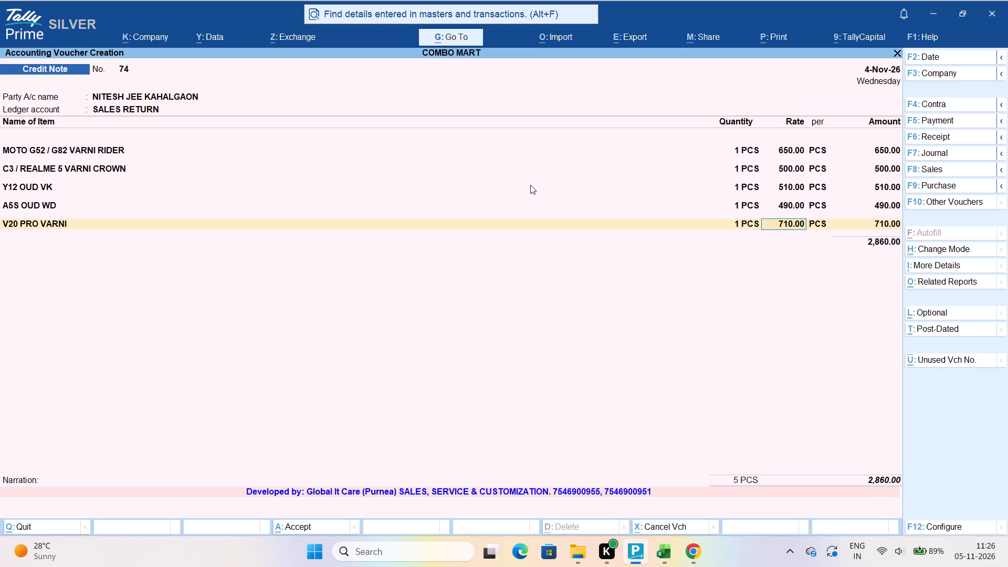
{"action": "type", "text": "98"}
{"action": "key", "text": "BackSpace"}
{"action": "key", "text": "BackSpace"}
{"action": "type", "text": "685"}
{"action": "key", "text": "Return"}
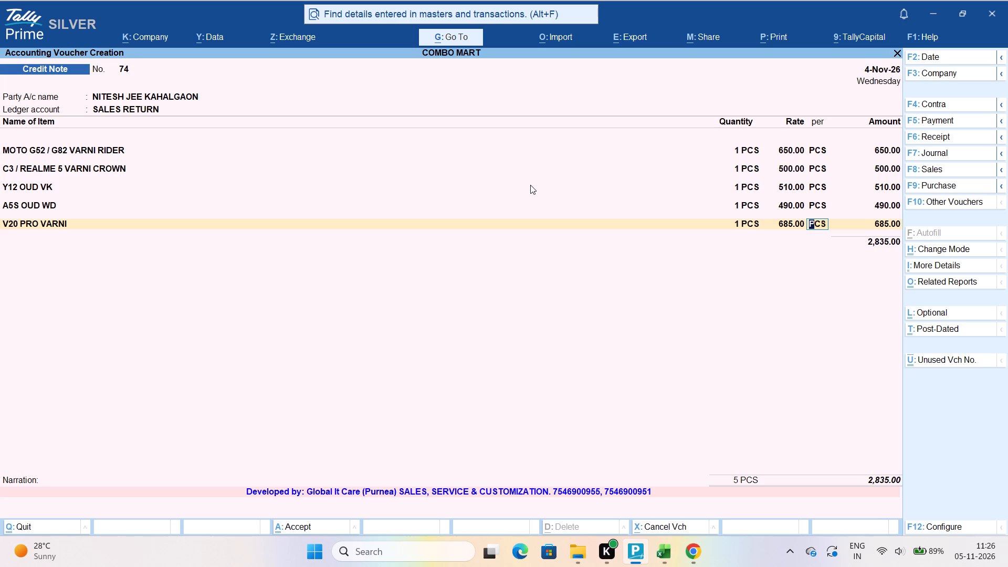
{"action": "key", "text": "Return"}
{"action": "key", "text": "Return"}
End the item list, leave the narration blank and save the sales return credit note.
{"action": "key", "text": "Return"}
{"action": "key", "text": "Return"}
{"action": "key", "text": "Return"}
{"action": "key", "text": "Return"}
{"action": "key", "text": "Return"}
{"action": "key", "text": "Return"}
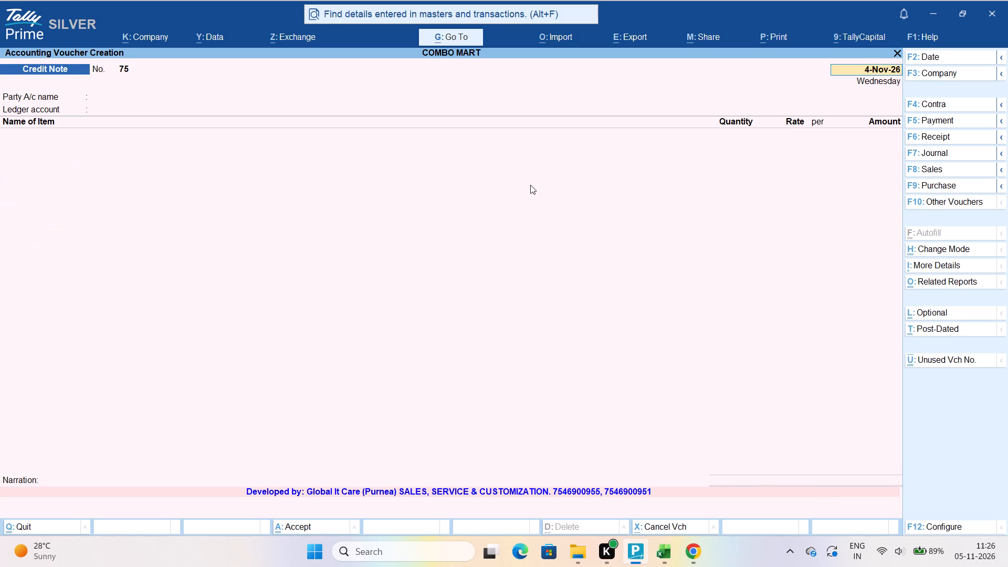
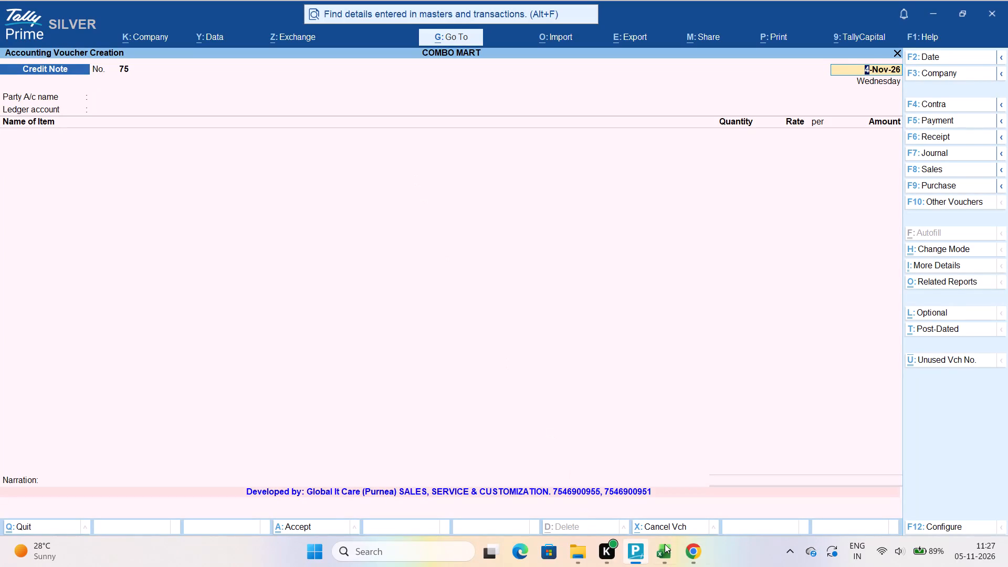
In the SALE UPDATE Excel sheet, fill the NITESH JEE row with sale return 5, cash "2835 S/R" and account 0.
{"action": "left_click", "coordinate": [674, 554]}
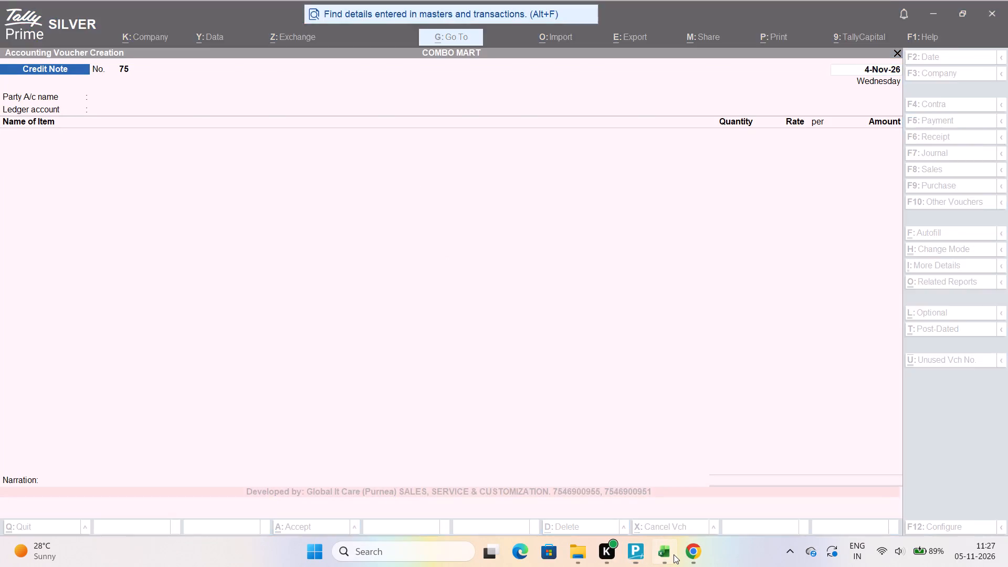
{"action": "left_click", "coordinate": [323, 243]}
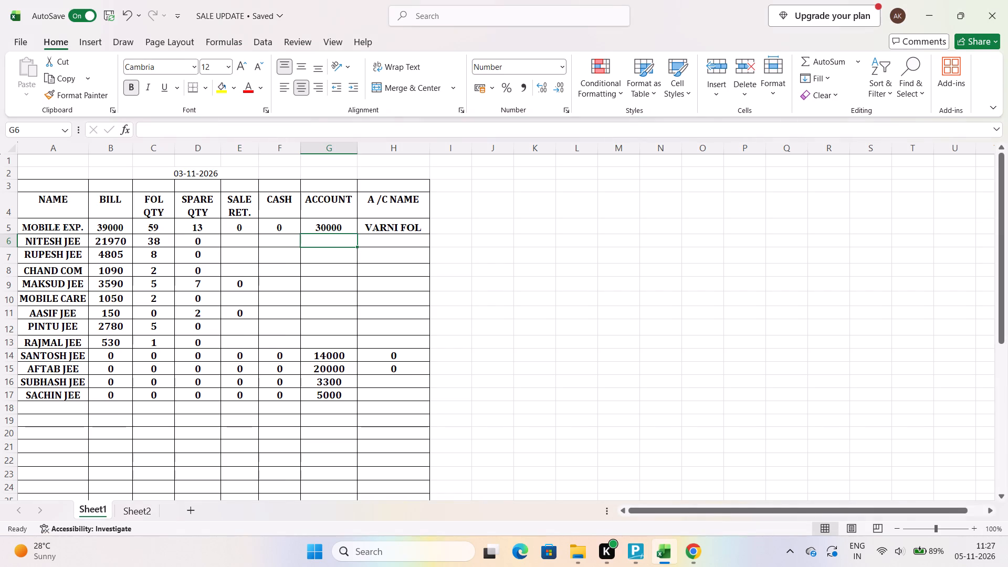
{"action": "left_click", "coordinate": [234, 240]}
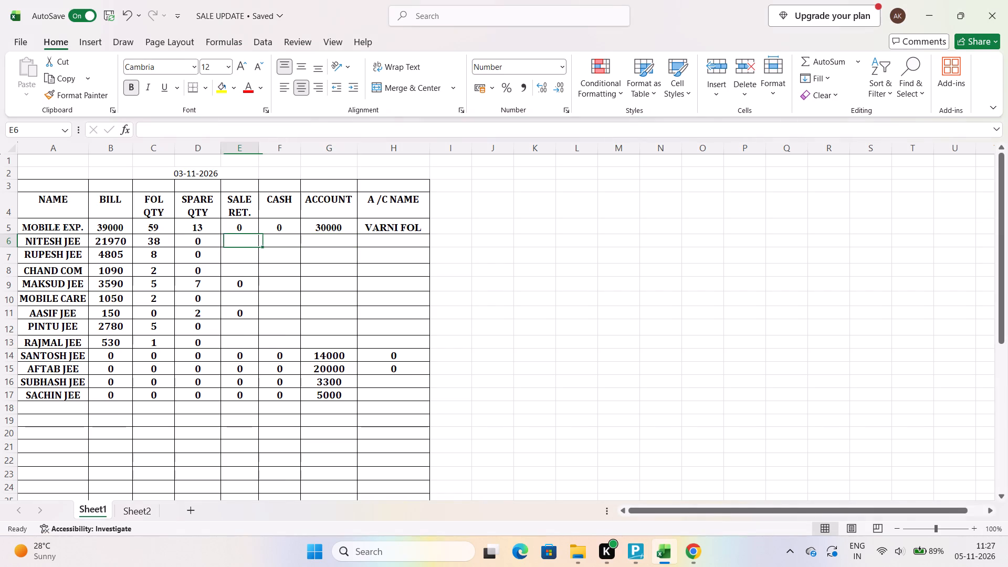
{"action": "type", "text": "28"}
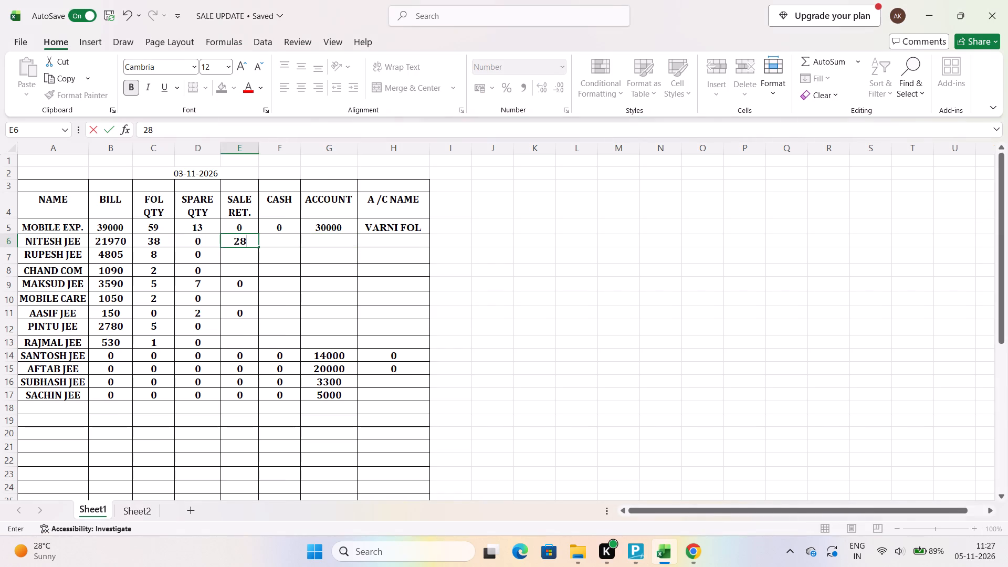
{"action": "key", "text": "BackSpace"}
{"action": "key", "text": "BackSpace"}
{"action": "key", "text": "5"}
{"action": "key", "text": "Right"}
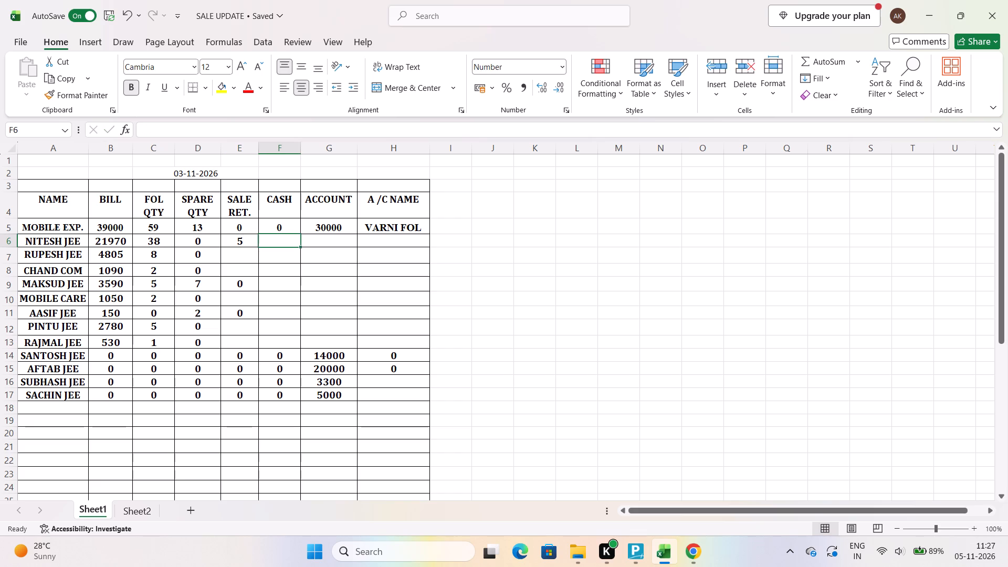
{"action": "type", "text": "2835"}
{"action": "key", "text": "space"}
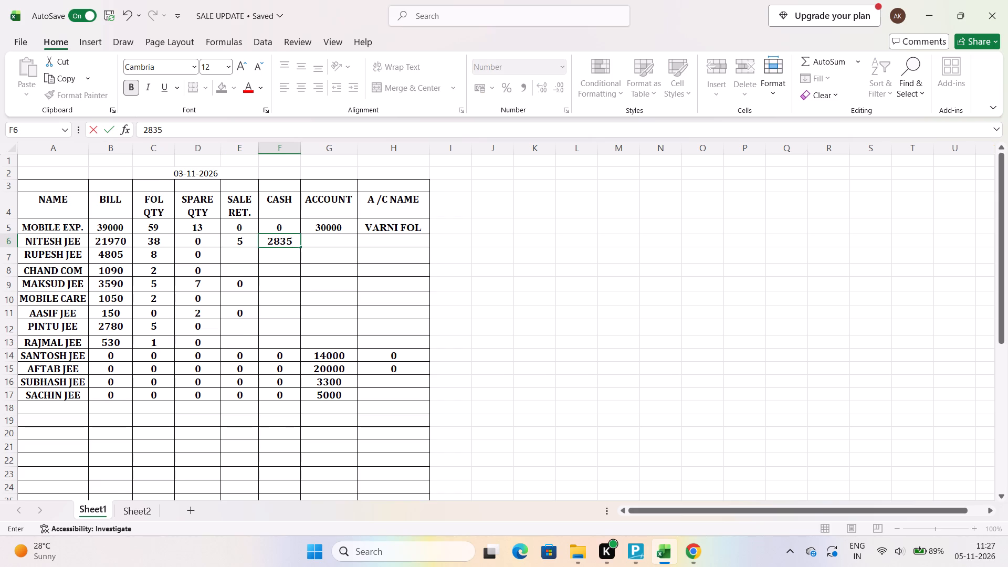
{"action": "type", "text": "S/R"}
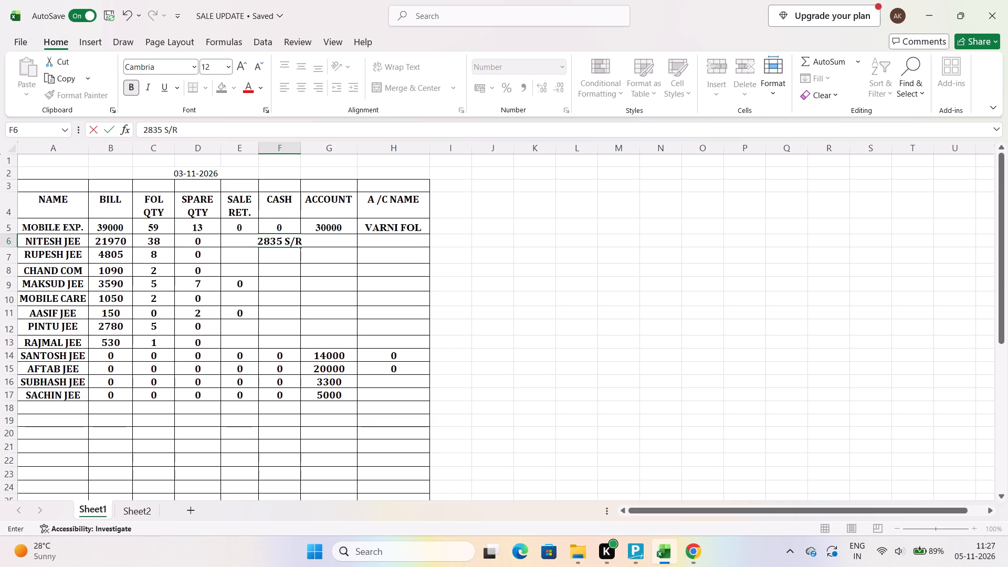
{"action": "key", "text": "Right"}
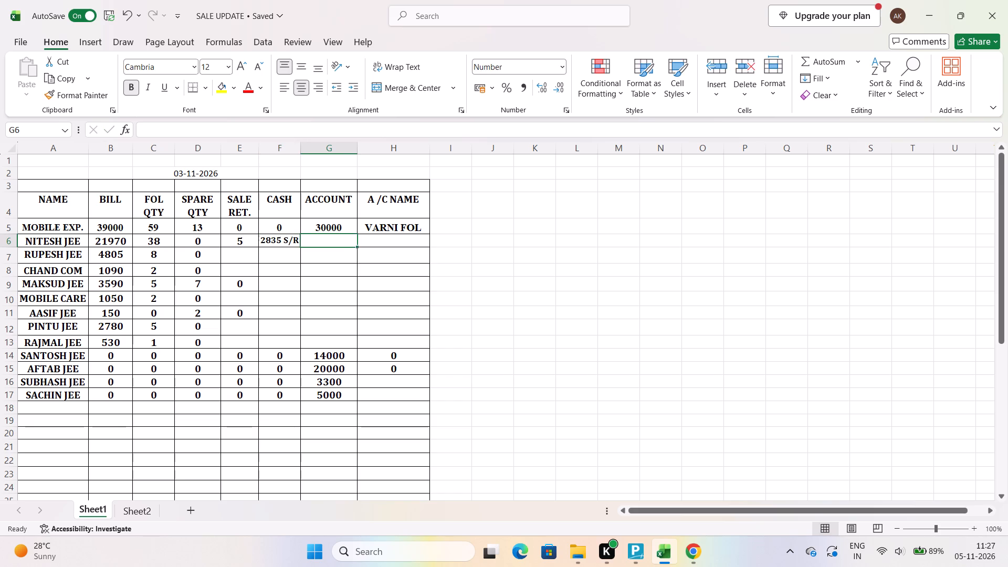
{"action": "key", "text": "0"}
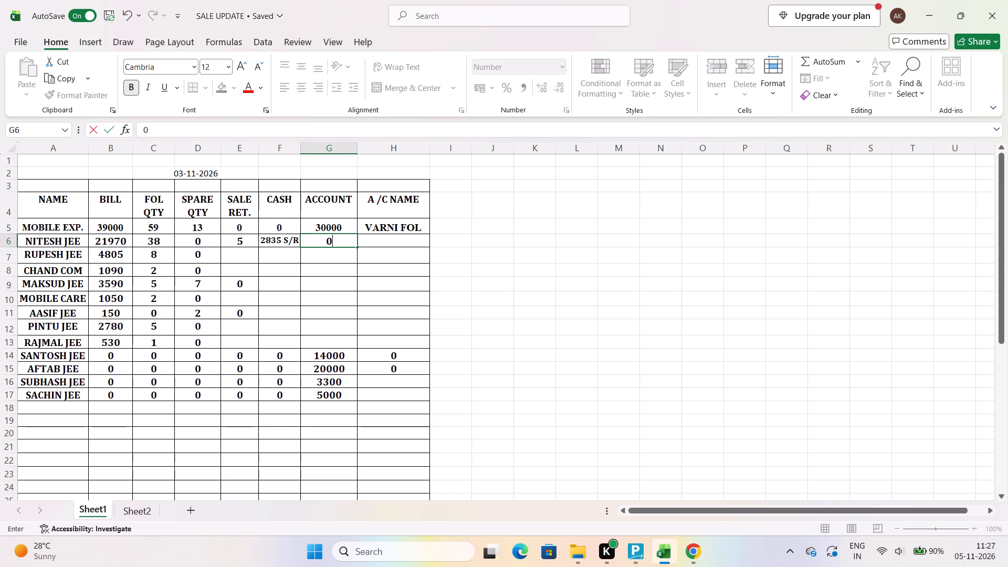
{"action": "key", "text": "Right"}
Enter 0 for sale return, cash and account in the RUPESH JEE row.
{"action": "key", "text": "Left"}
{"action": "key", "text": "Left"}
{"action": "key", "text": "Left"}
{"action": "key", "text": "Left"}
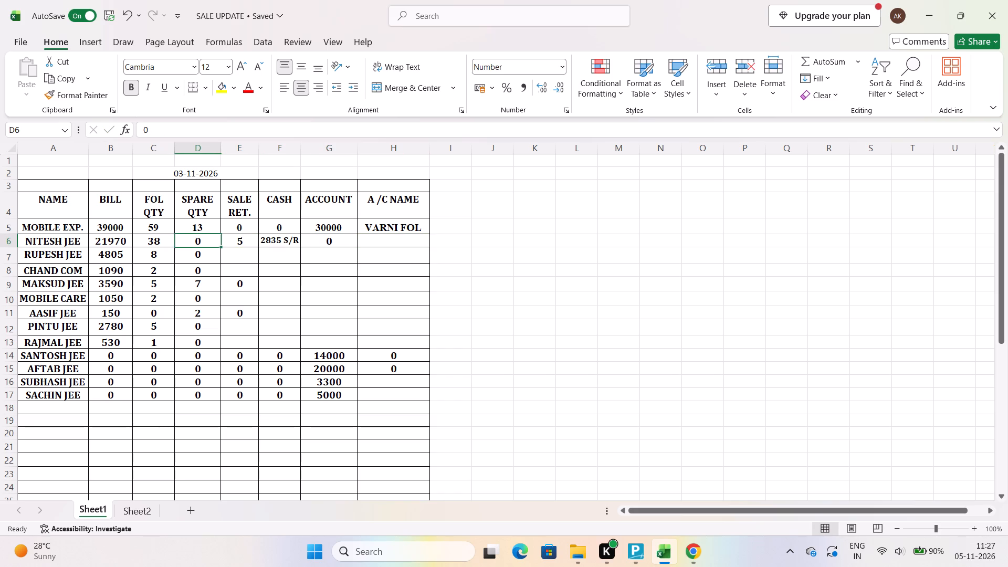
{"action": "key", "text": "Right"}
{"action": "key", "text": "Down"}
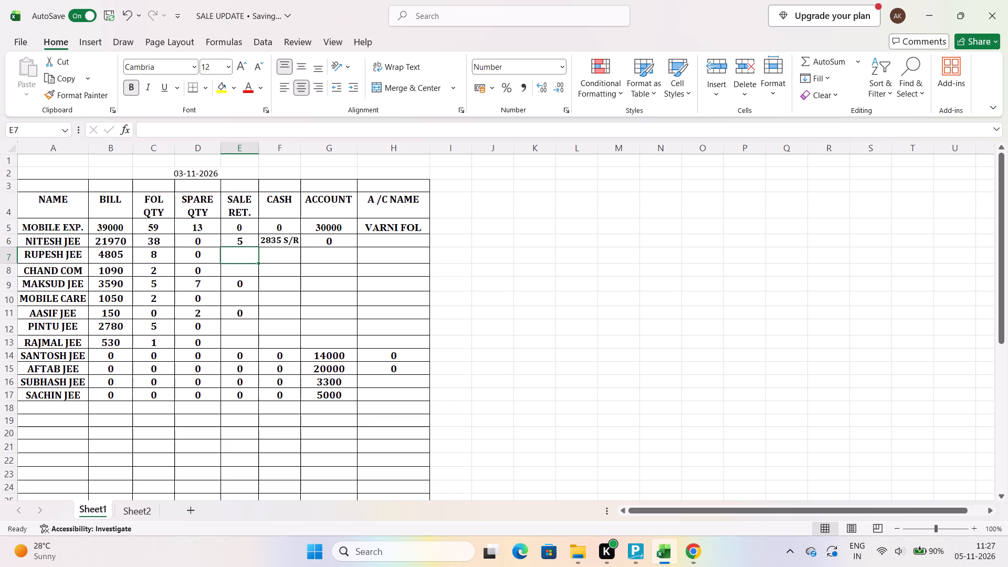
{"action": "key", "text": "0"}
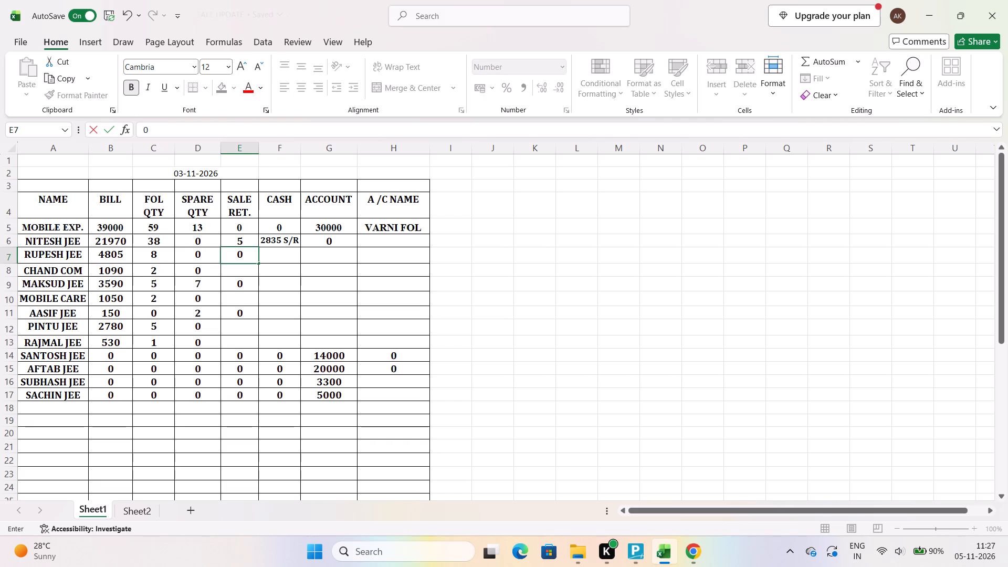
{"action": "key", "text": "Right"}
{"action": "key", "text": "0"}
{"action": "key", "text": "Right"}
{"action": "key", "text": "0"}
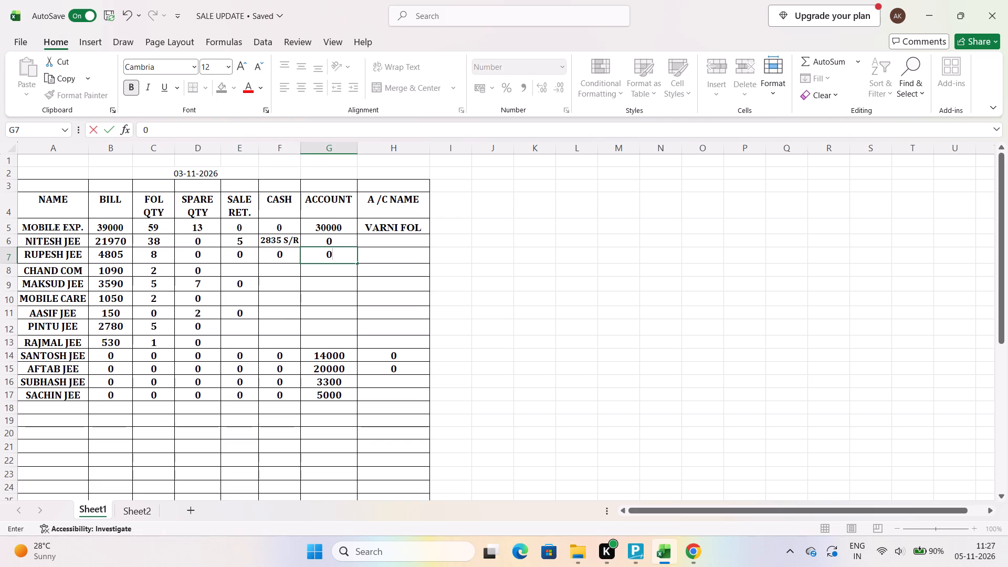
{"action": "key", "text": "Left"}
{"action": "key", "text": "Left"}
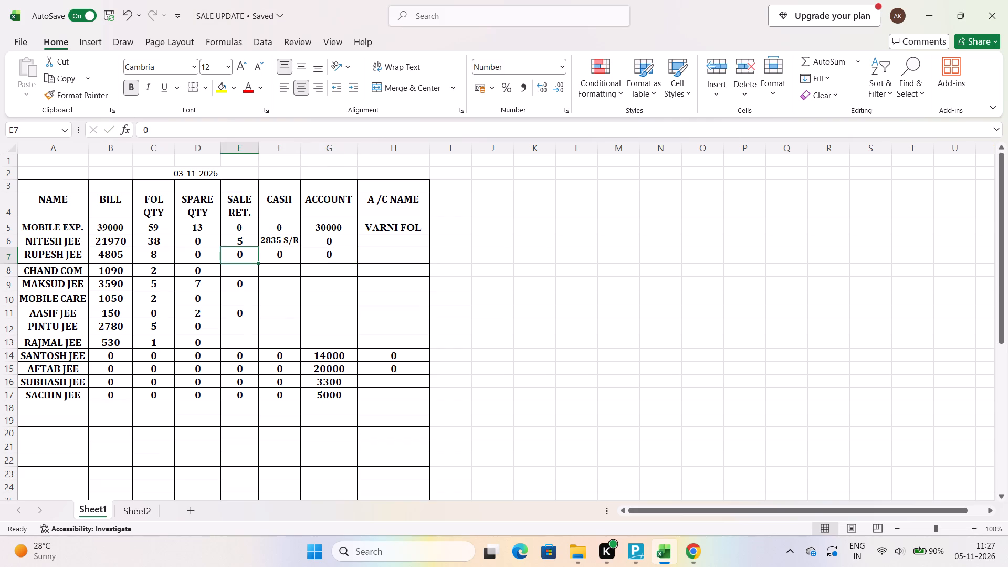
{"action": "key", "text": "Down"}
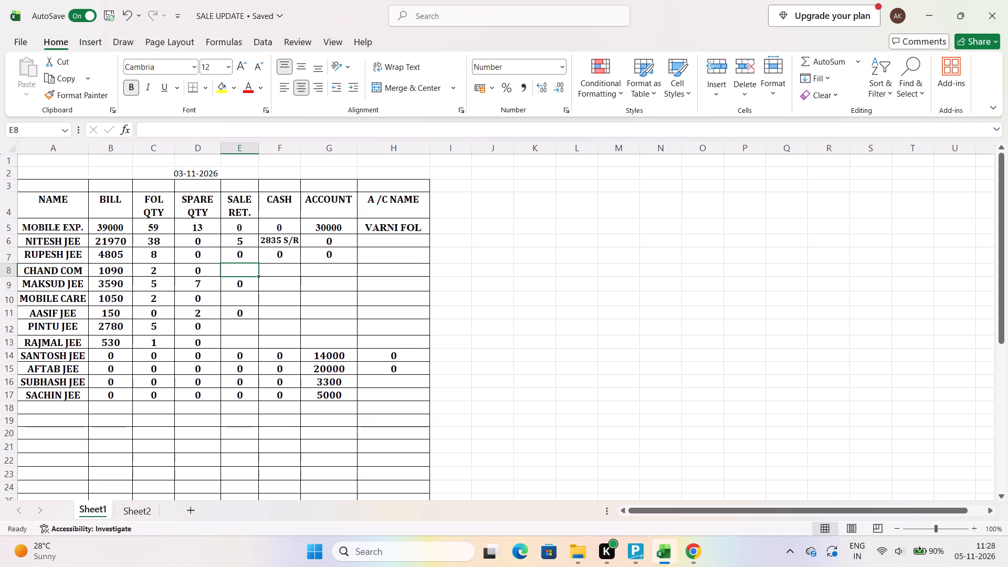
Open the CHAND COMNM 4 NOV invoice PDF from File Explorer and review its items and amounts.
{"action": "left_click", "coordinate": [587, 551]}
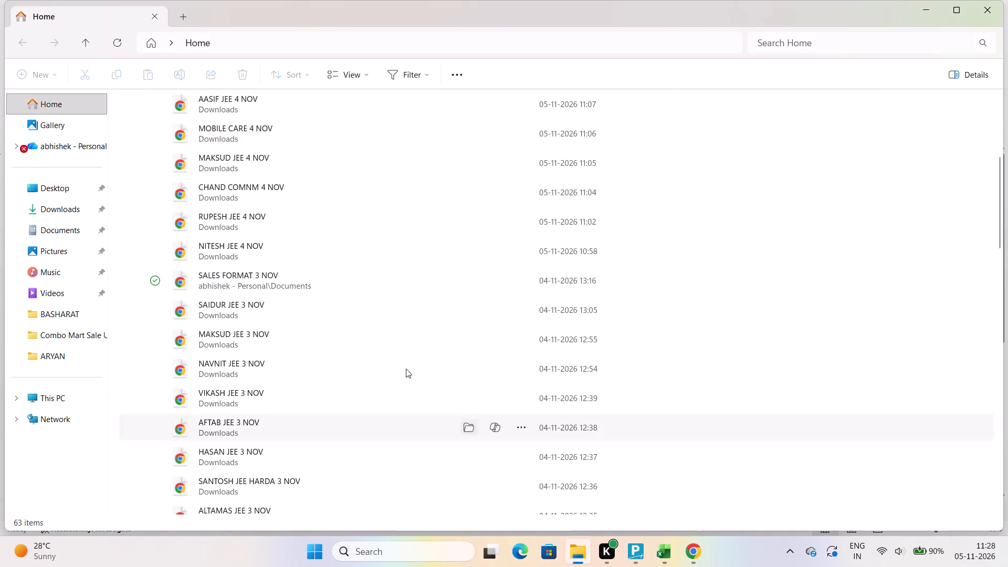
{"action": "double_click", "coordinate": [257, 190]}
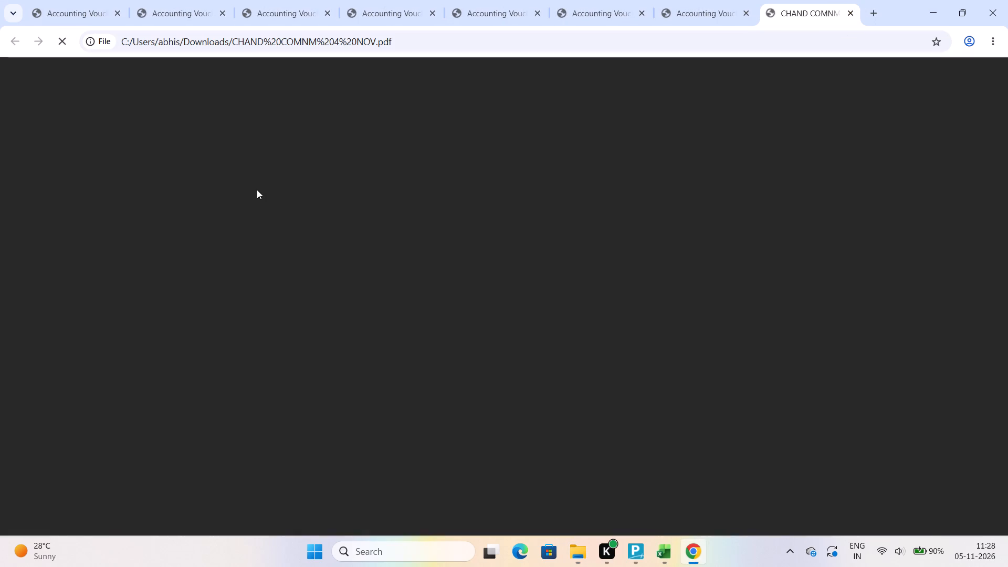
{"action": "scroll", "coordinate": [706, 423], "scroll_direction": "down", "scroll_amount": 6}
{"action": "scroll", "coordinate": [706, 423], "scroll_direction": "up", "scroll_amount": 6}
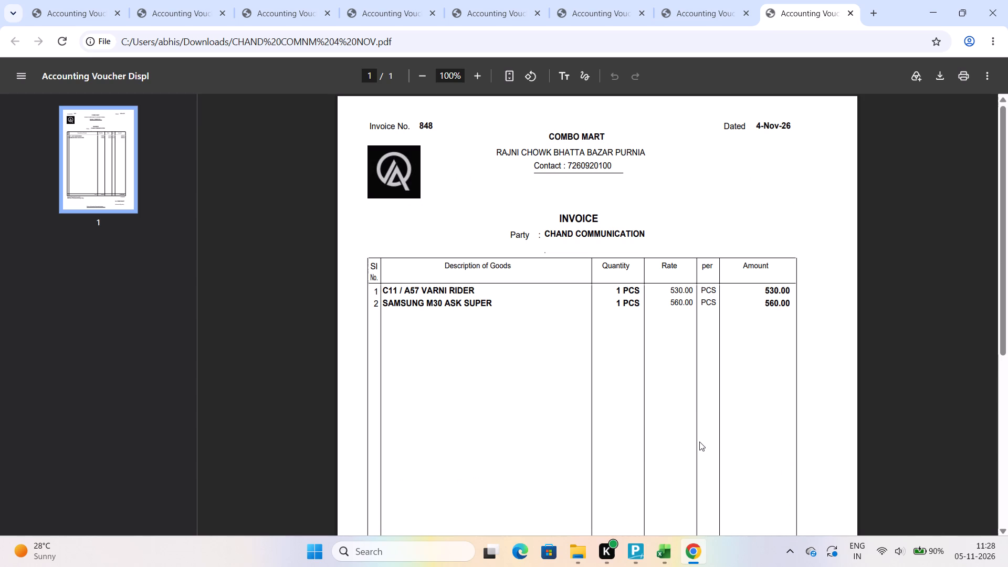
Switch to TallyPrime, leave the blank credit note and open the CHAND COMMUNICATION ledger from the account books.
{"action": "left_click", "coordinate": [636, 554]}
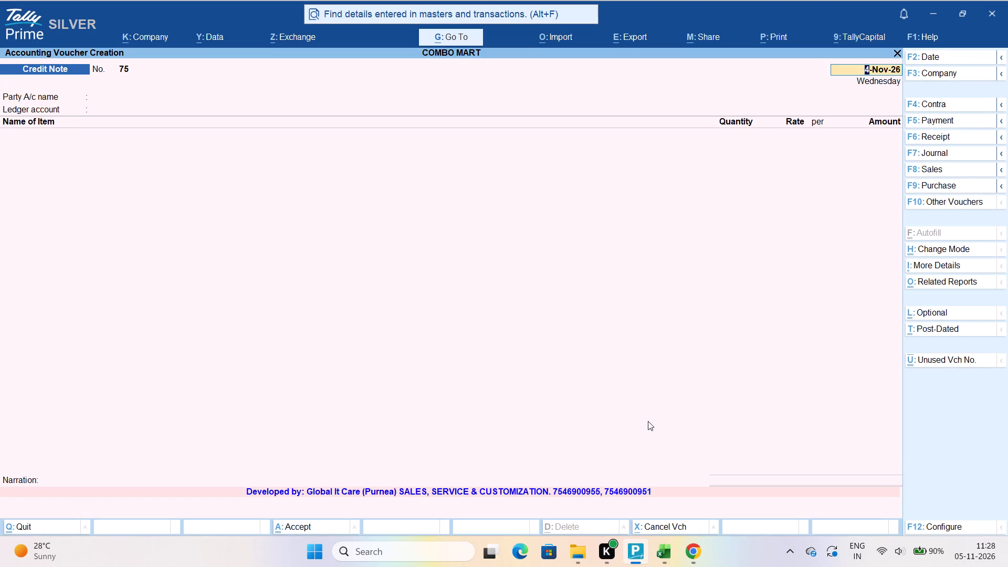
{"action": "key", "text": "Escape"}
{"action": "key", "text": "Escape"}
{"action": "key", "text": "Escape"}
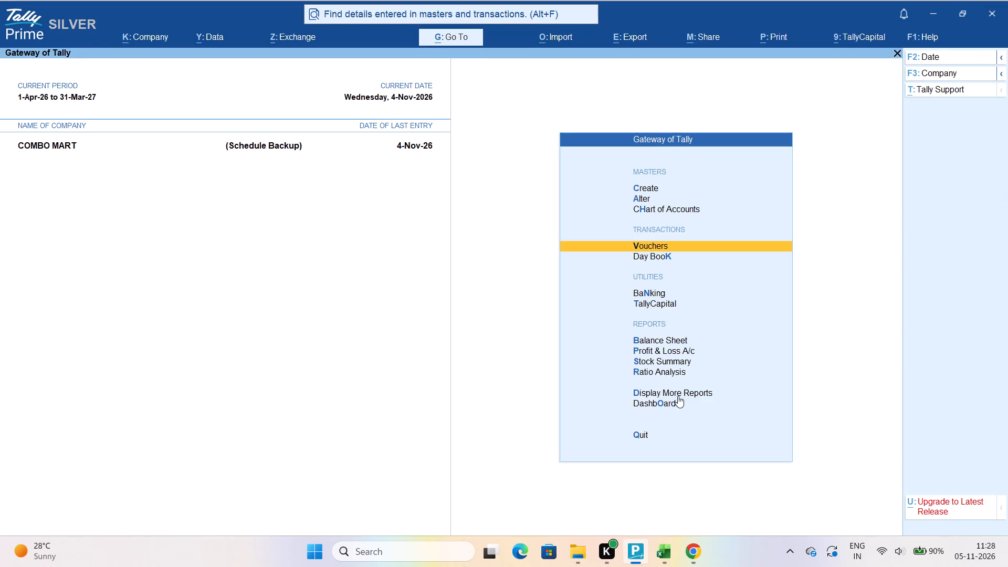
{"action": "left_click", "coordinate": [676, 386]}
{"action": "left_click", "coordinate": [673, 391]}
{"action": "left_click", "coordinate": [654, 251]}
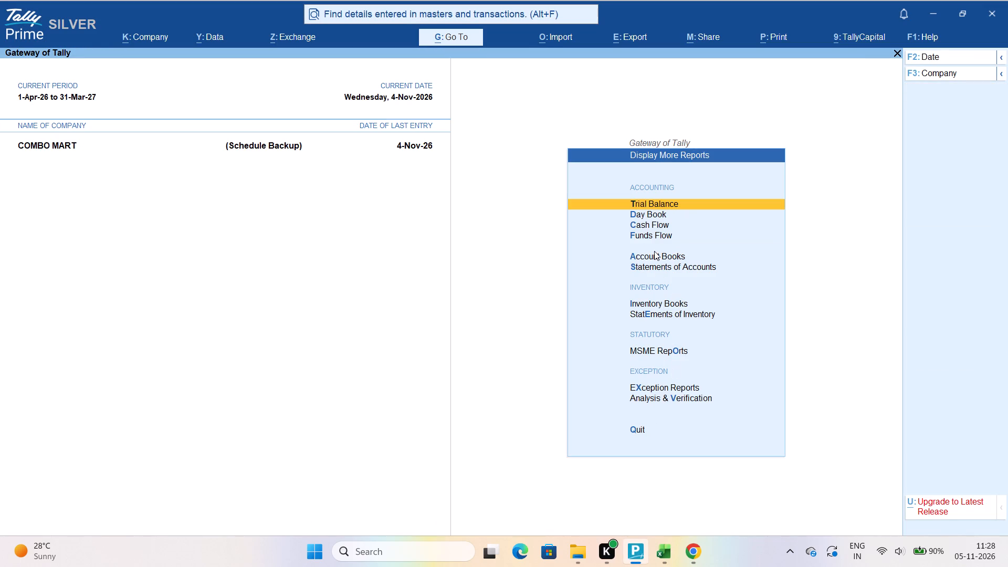
{"action": "left_click", "coordinate": [650, 254]}
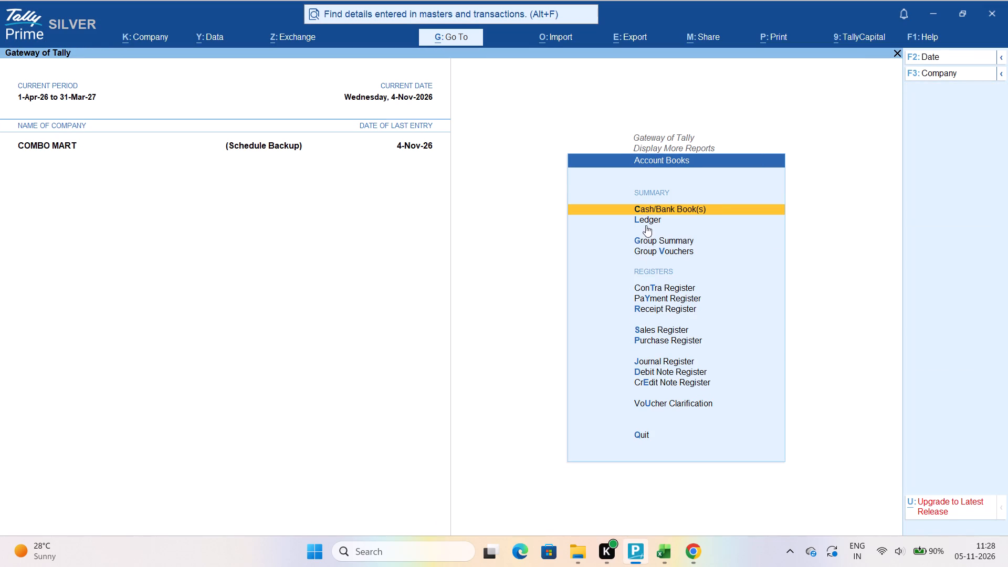
{"action": "left_click", "coordinate": [646, 220]}
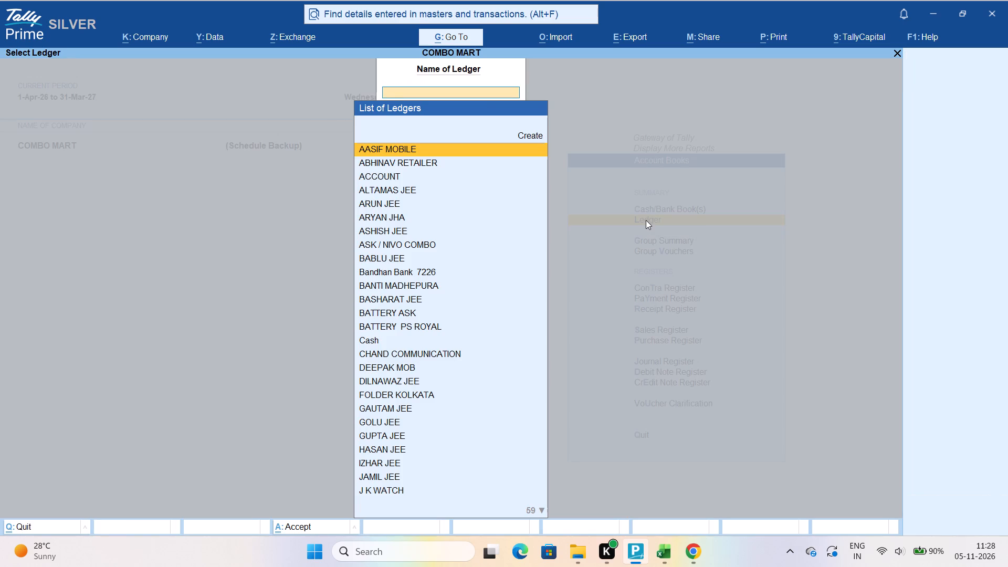
{"action": "type", "text": "CHAND"}
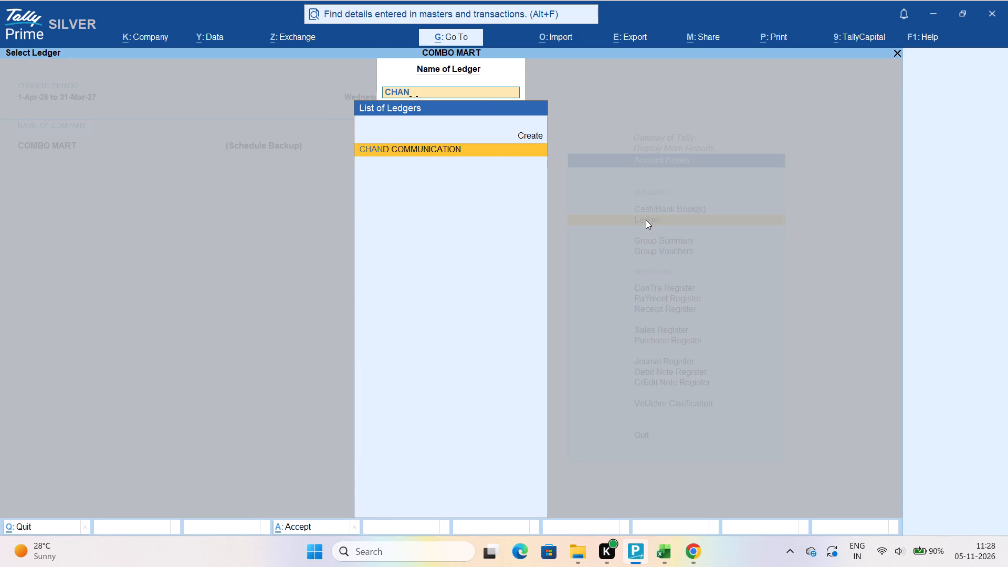
{"action": "key", "text": "Return"}
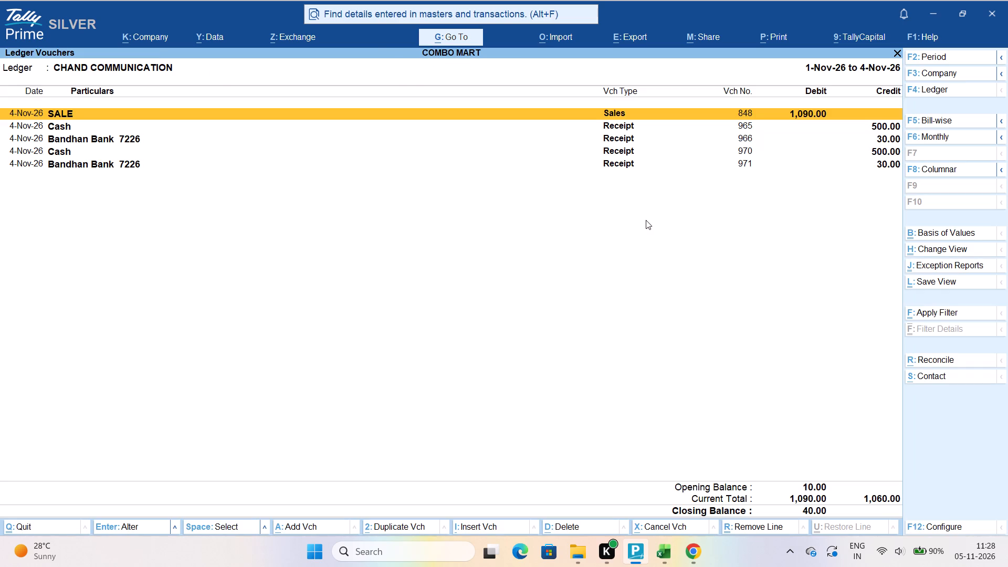
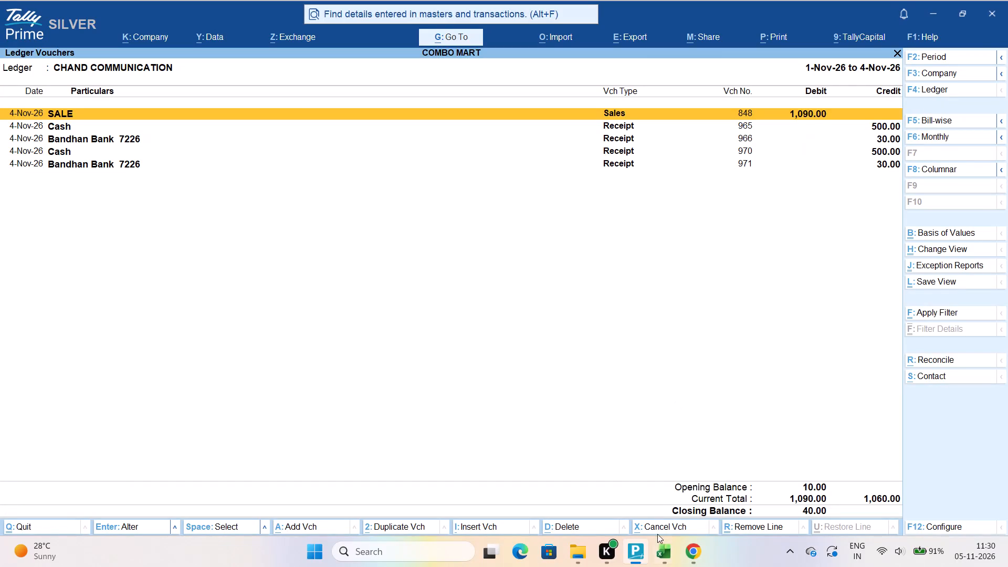
Switch to the SALE UPDATE Excel sheet and fill the CHAND COM row with sale return 0, cash 1000 and account 60.
{"action": "left_click", "coordinate": [661, 553]}
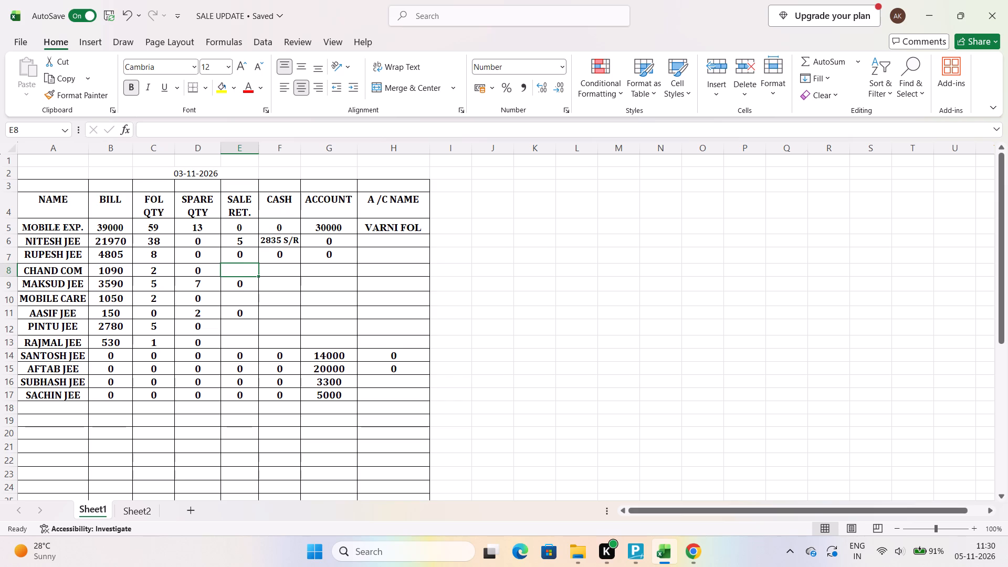
{"action": "key", "text": "0"}
{"action": "key", "text": "Right"}
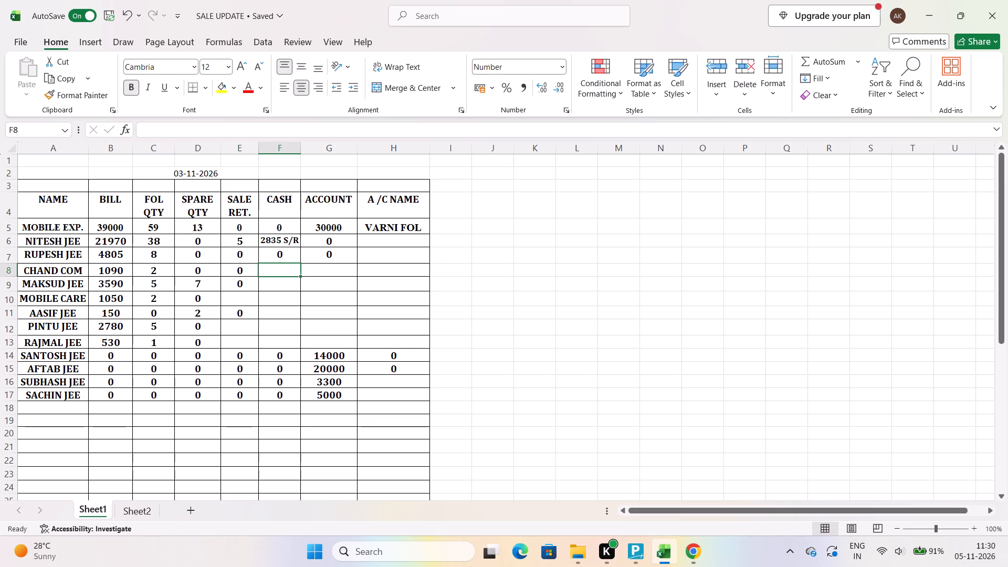
{"action": "type", "text": "1000"}
{"action": "key", "text": "Right"}
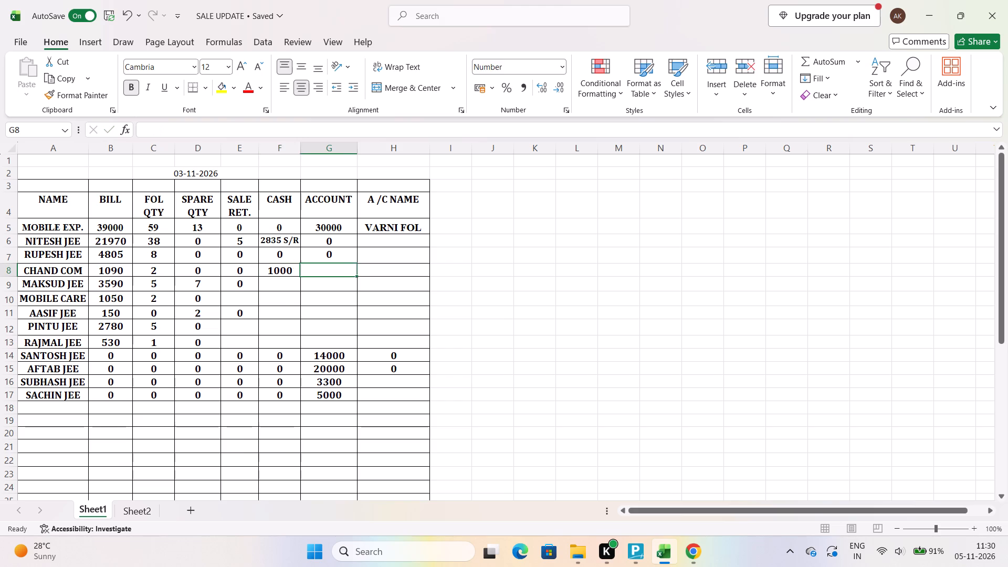
{"action": "type", "text": "60"}
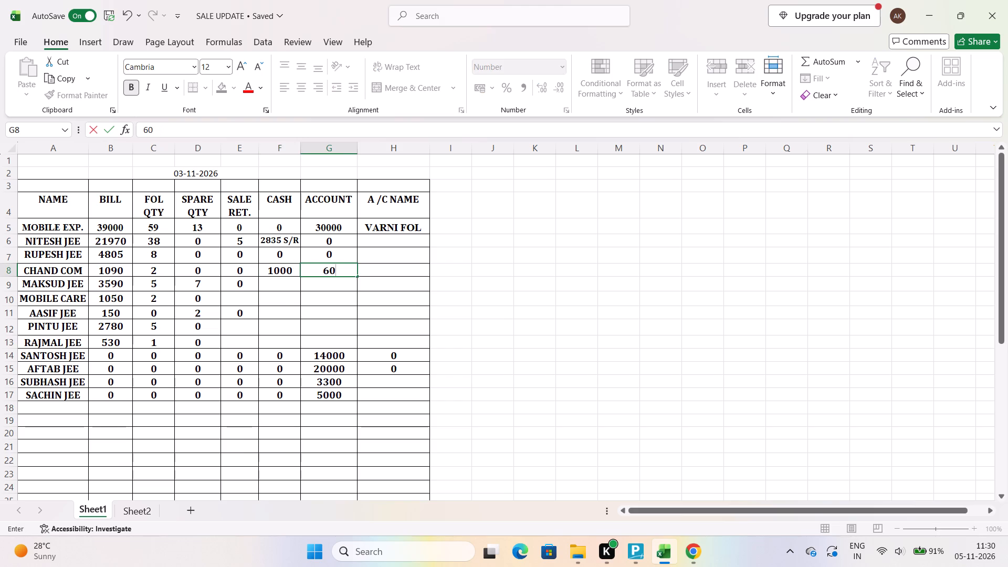
{"action": "key", "text": "Left"}
Fill the MAKSUD JEE row with sale return 1, cash "750 S/R" and account 0.
{"action": "key", "text": "Down"}
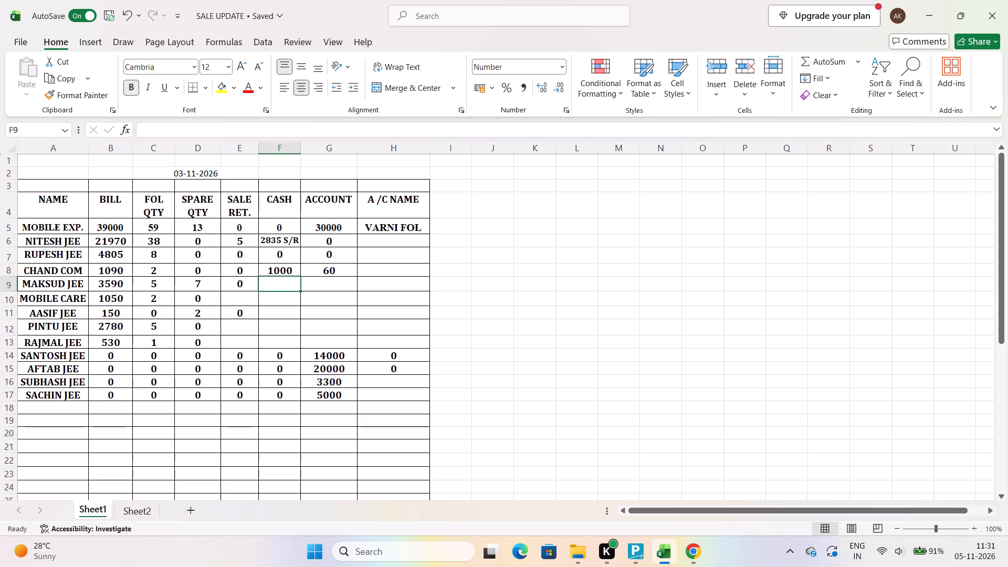
{"action": "left_click", "coordinate": [247, 287]}
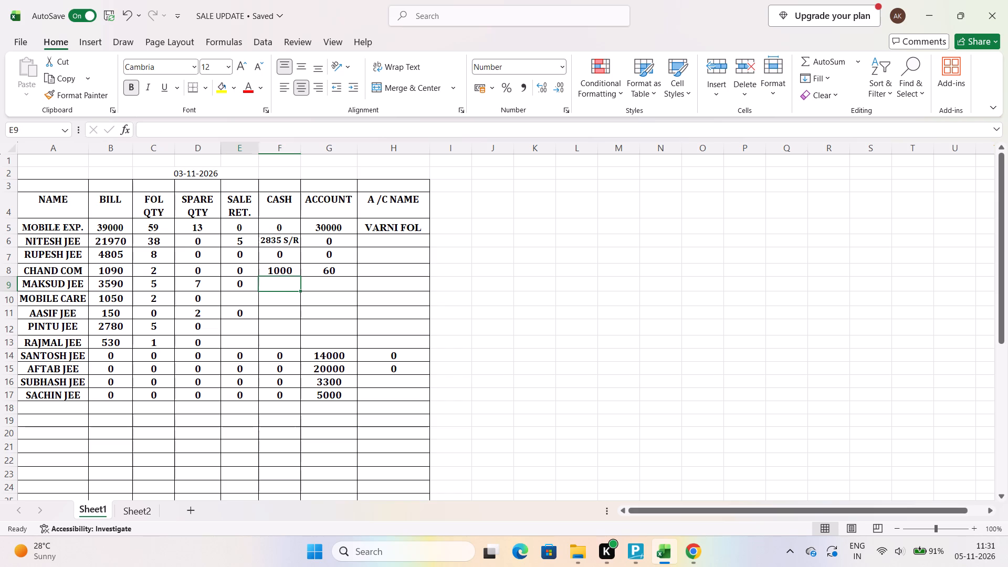
{"action": "key", "text": "1"}
{"action": "key", "text": "Right"}
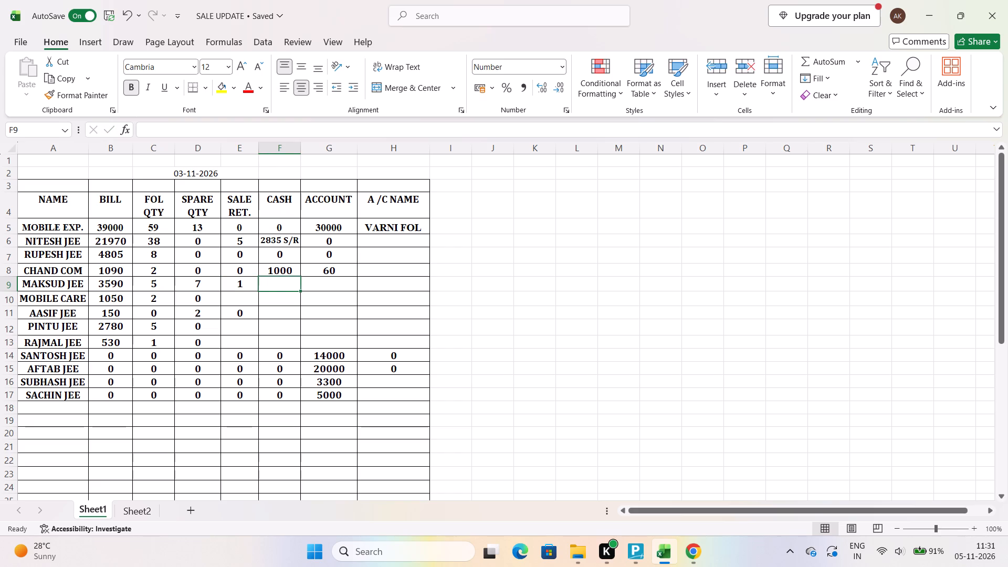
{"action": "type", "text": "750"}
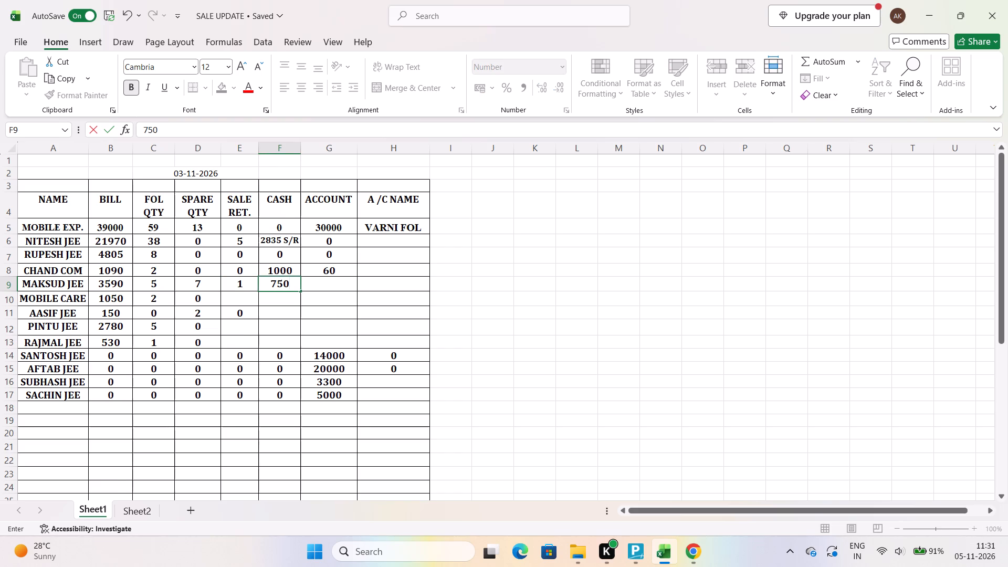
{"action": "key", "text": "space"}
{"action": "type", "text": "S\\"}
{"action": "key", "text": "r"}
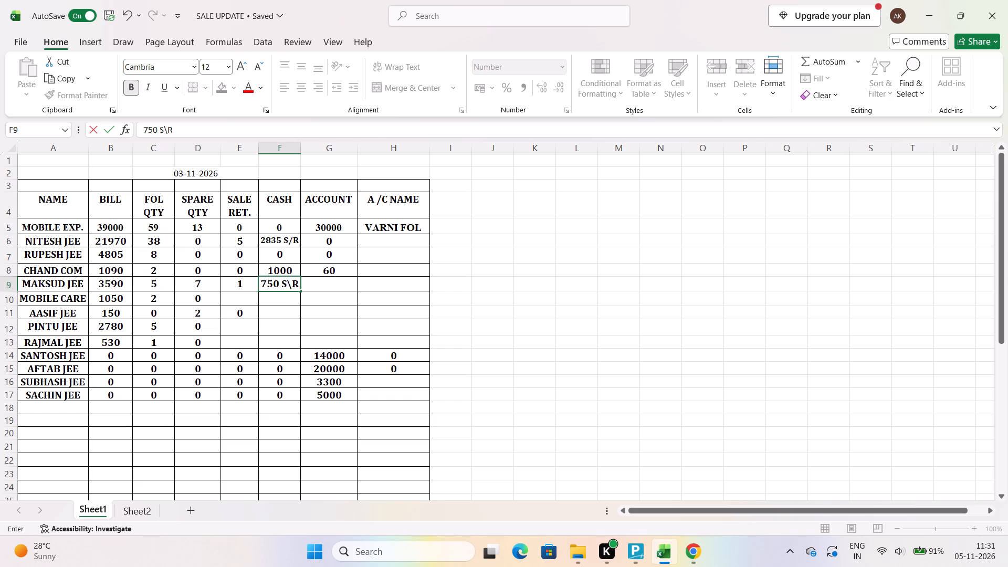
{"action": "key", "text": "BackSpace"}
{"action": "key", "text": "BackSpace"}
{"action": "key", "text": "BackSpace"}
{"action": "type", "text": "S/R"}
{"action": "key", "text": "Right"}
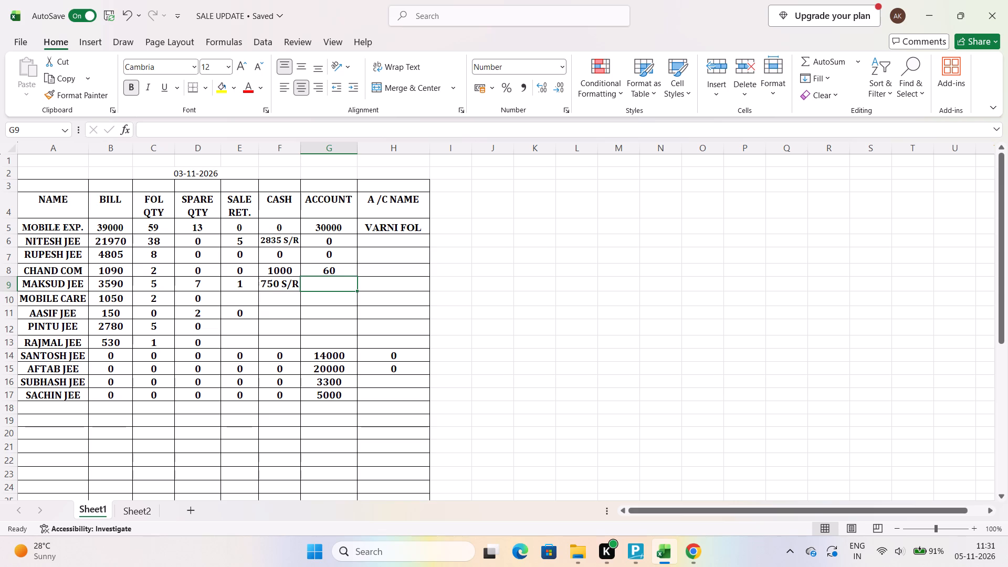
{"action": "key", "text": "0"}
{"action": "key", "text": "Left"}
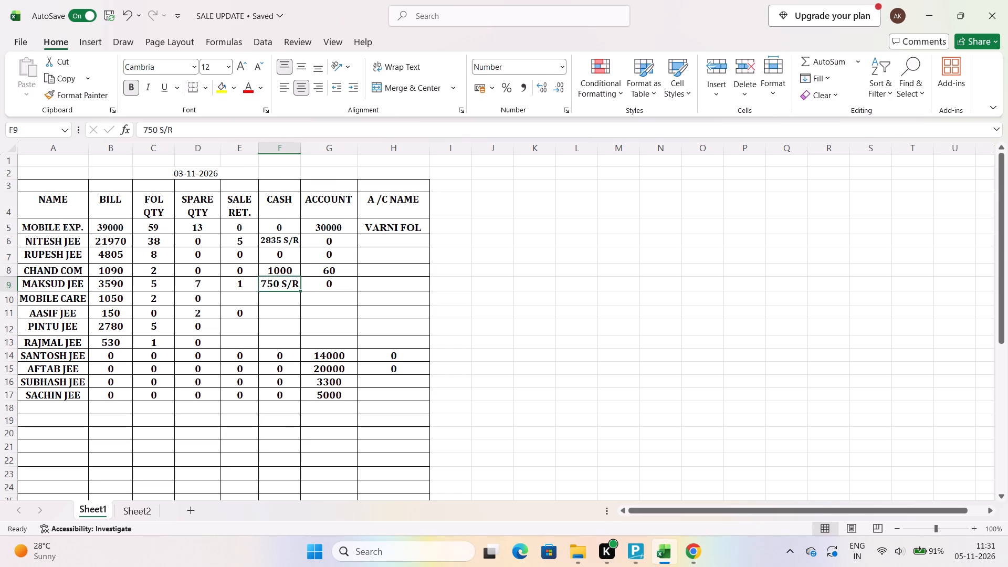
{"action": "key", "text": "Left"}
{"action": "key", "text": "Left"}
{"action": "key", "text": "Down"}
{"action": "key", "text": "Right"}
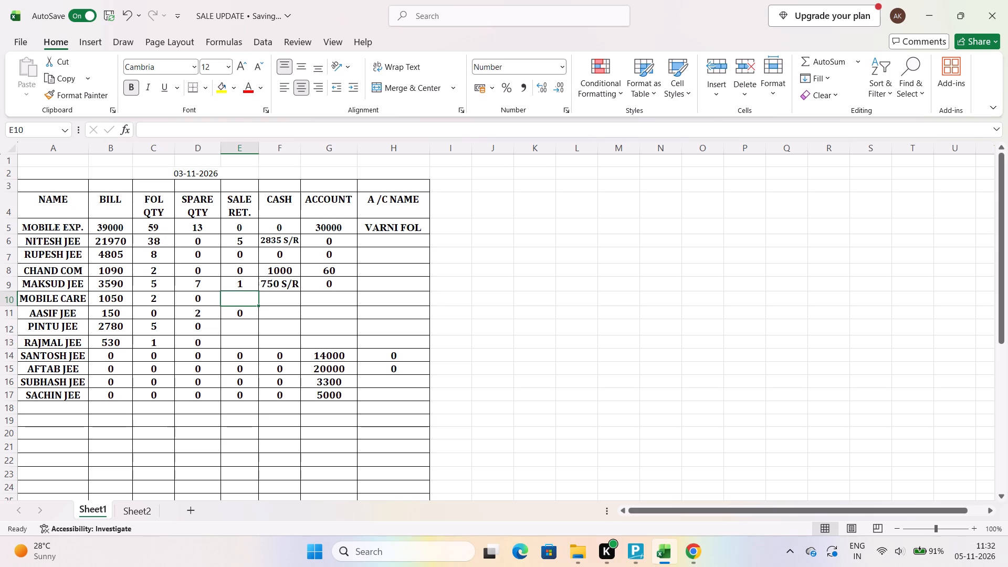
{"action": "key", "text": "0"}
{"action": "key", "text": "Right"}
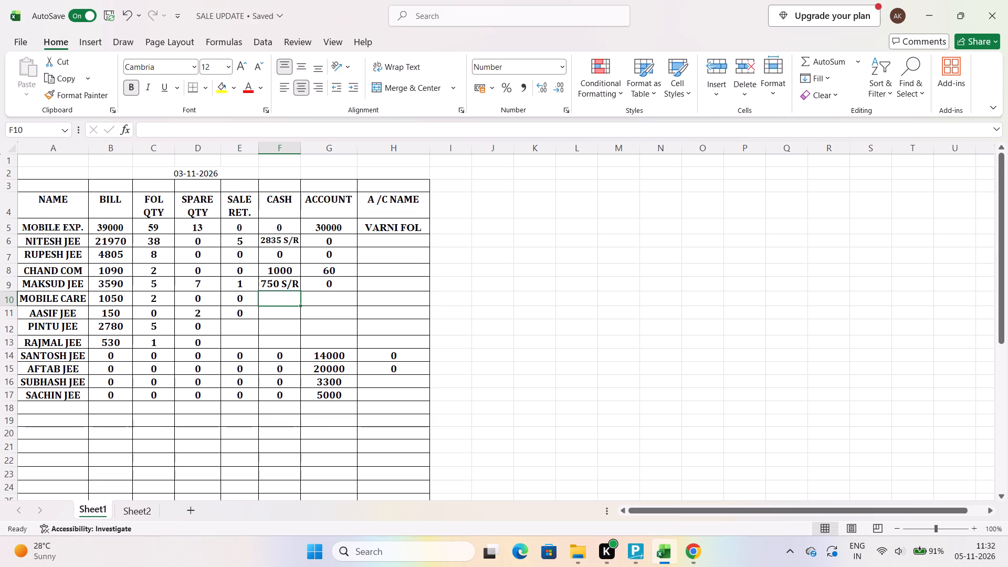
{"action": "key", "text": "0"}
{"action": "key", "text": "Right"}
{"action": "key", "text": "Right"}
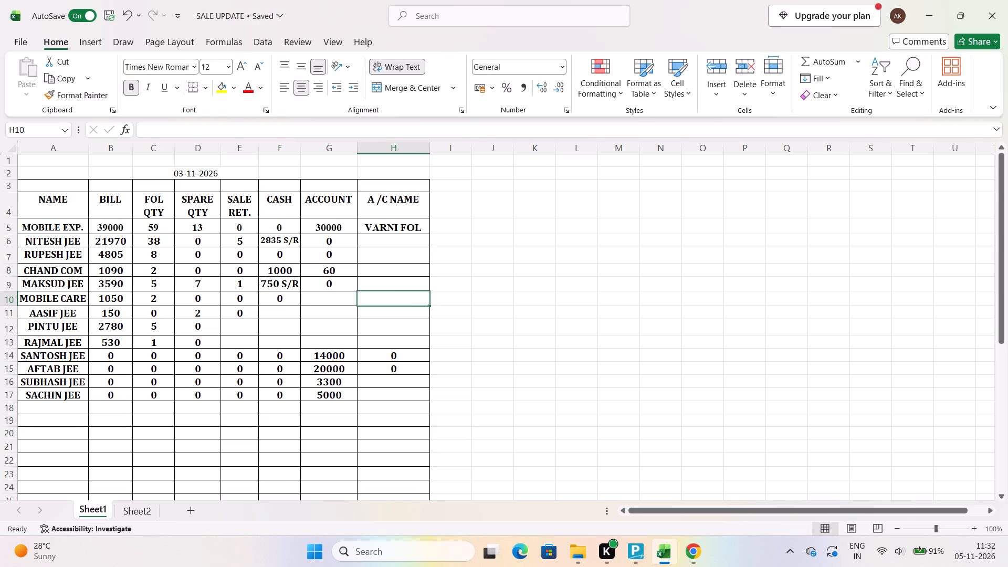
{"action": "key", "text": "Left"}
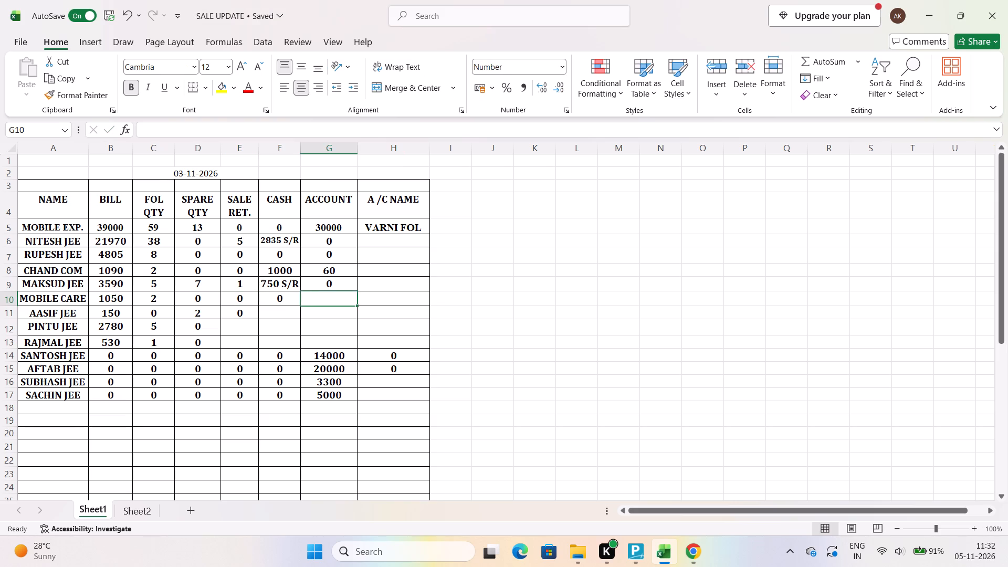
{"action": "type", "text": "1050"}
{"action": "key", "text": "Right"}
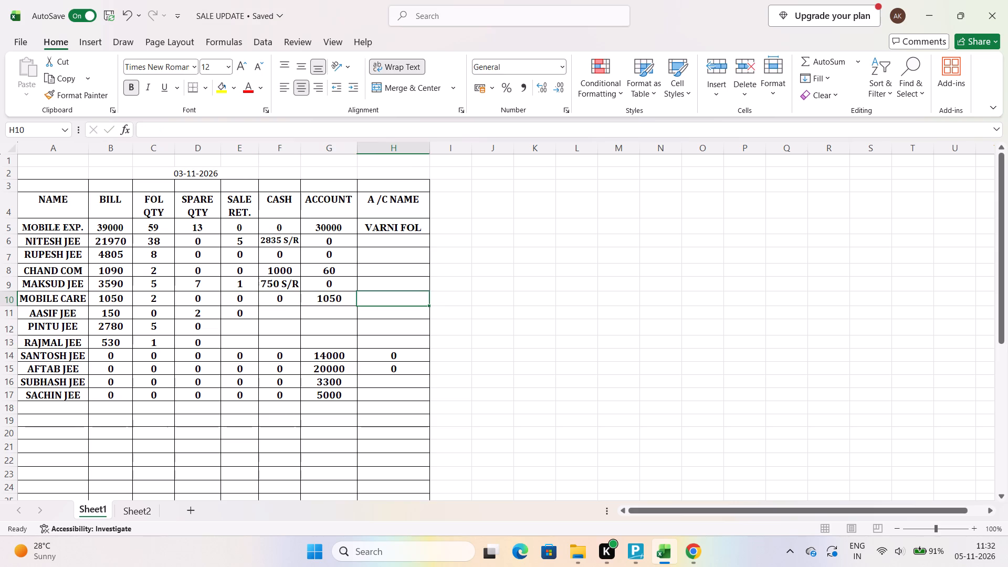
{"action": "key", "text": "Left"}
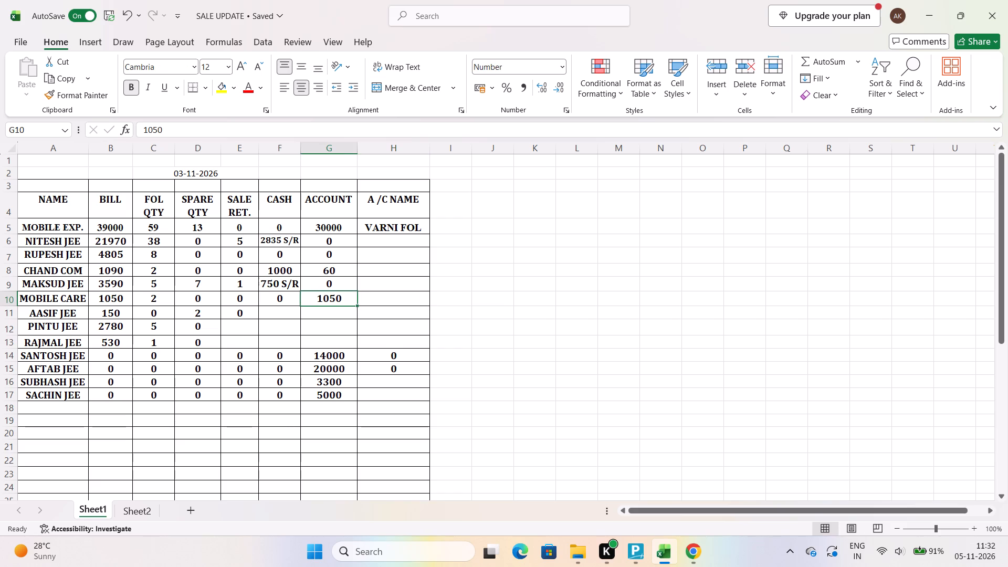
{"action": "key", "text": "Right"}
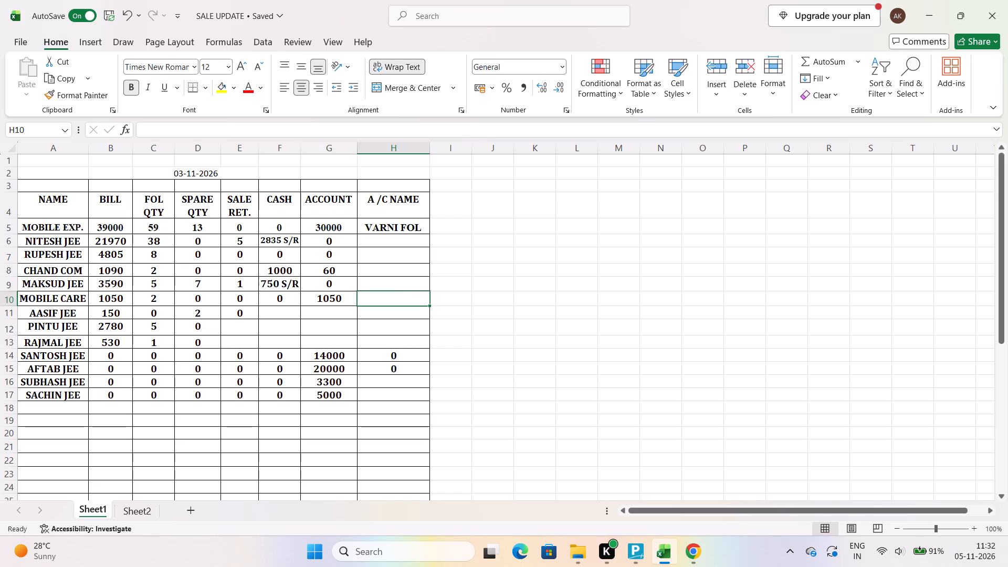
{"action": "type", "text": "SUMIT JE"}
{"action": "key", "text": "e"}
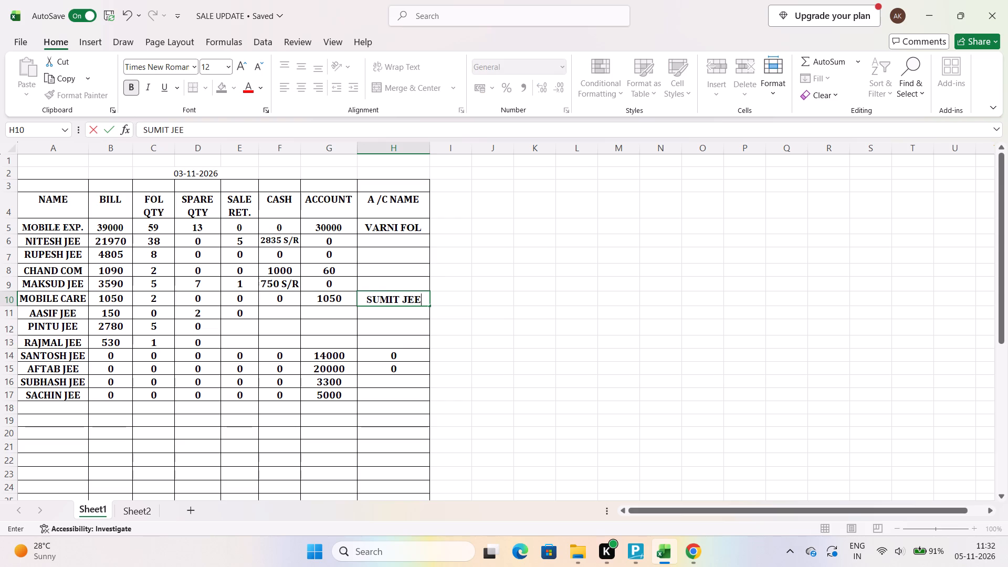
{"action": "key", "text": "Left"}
Enter cash 150 and account 0 in the AASIF JEE row.
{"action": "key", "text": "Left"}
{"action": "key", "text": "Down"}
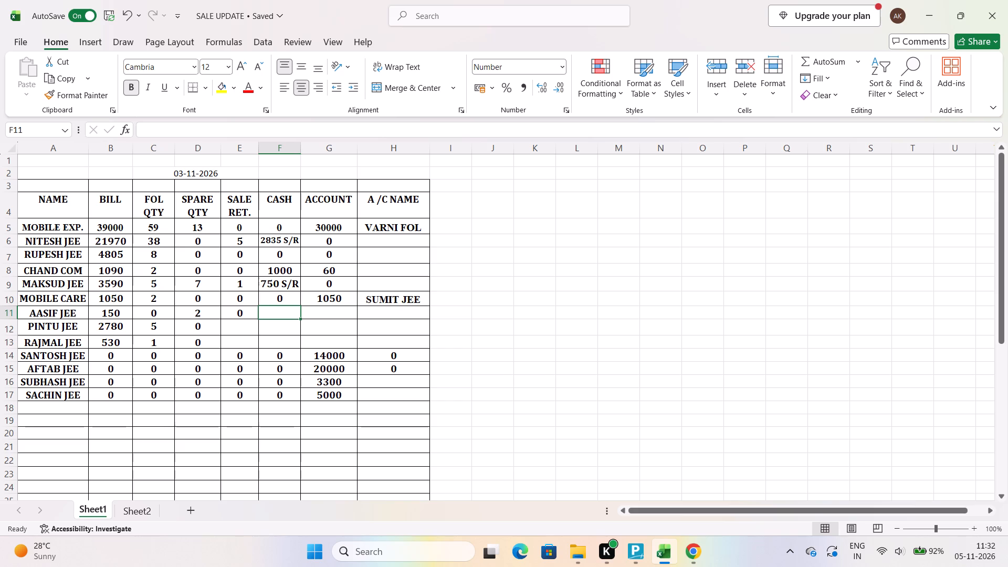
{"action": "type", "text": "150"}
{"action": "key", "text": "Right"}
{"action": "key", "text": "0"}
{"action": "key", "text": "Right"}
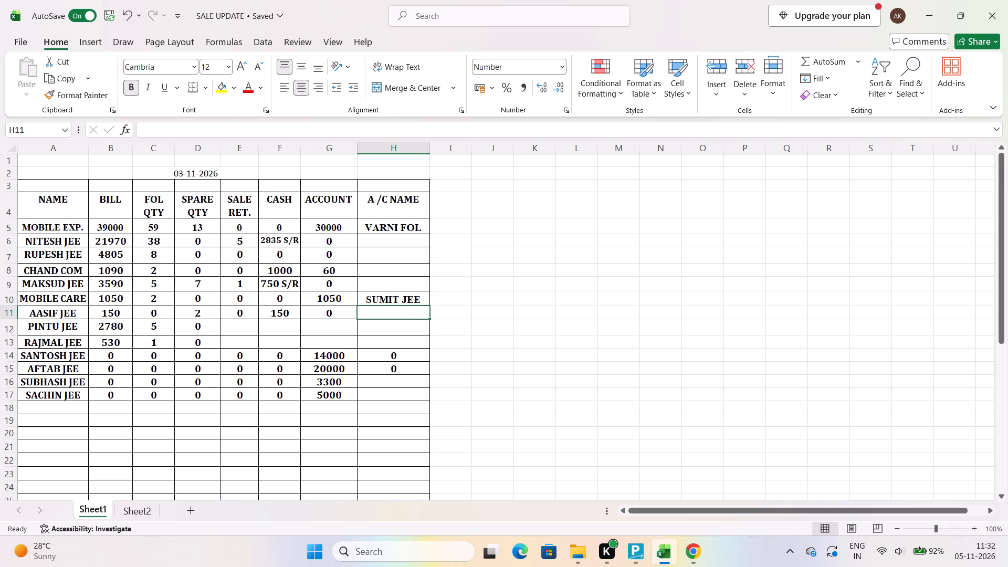
Go to the sale return cell of the PINTU JEE row.
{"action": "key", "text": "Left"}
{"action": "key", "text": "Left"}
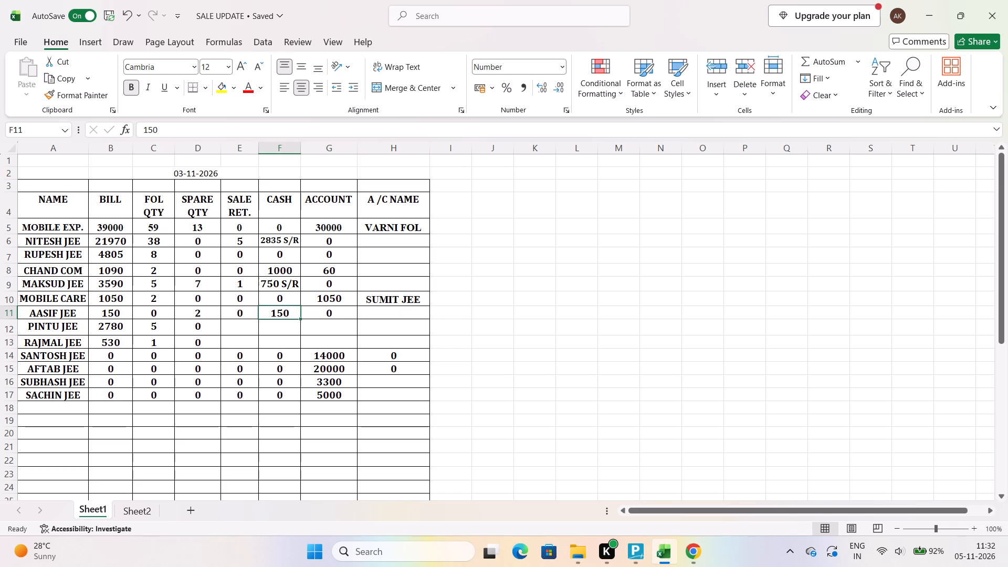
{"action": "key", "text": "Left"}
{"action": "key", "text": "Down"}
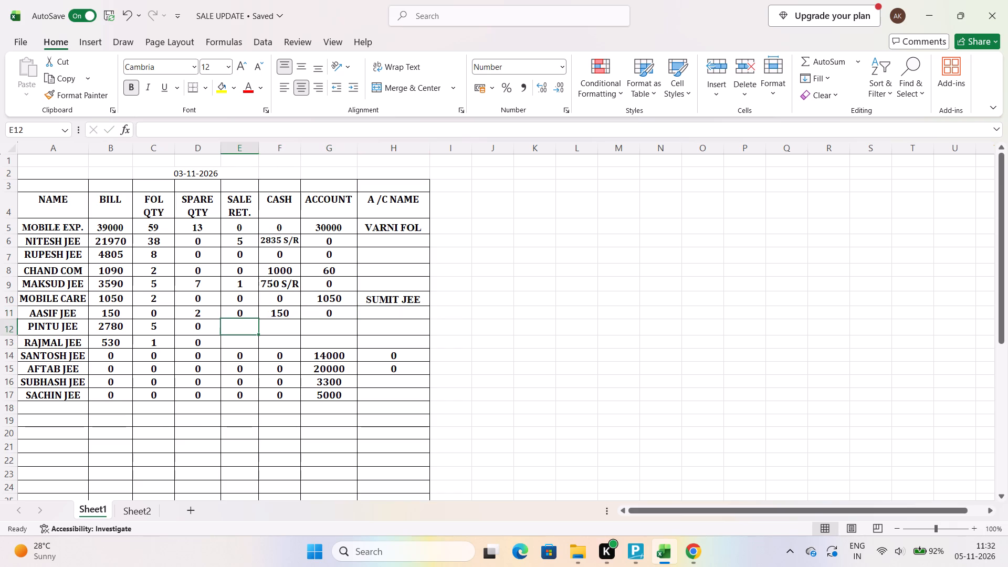
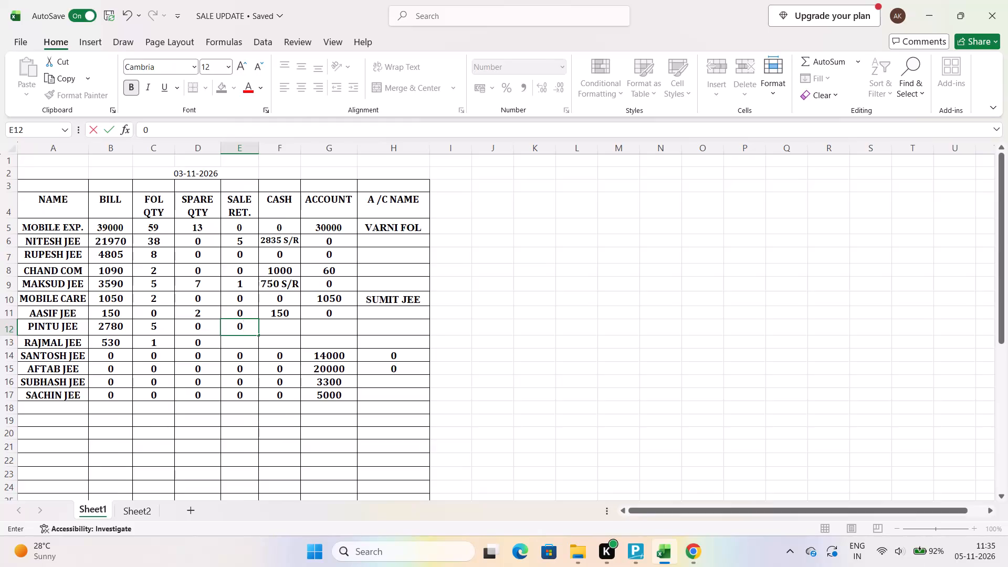
Enter cash 0 and account 0 in the PINTU JEE row.
{"action": "key", "text": "Right"}
{"action": "key", "text": "0"}
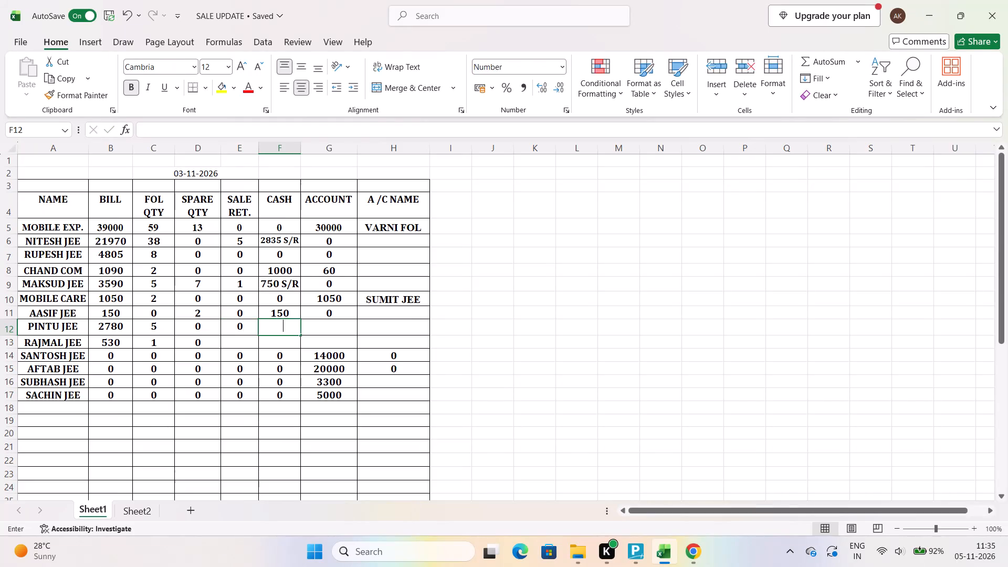
{"action": "key", "text": "Right"}
{"action": "key", "text": "0"}
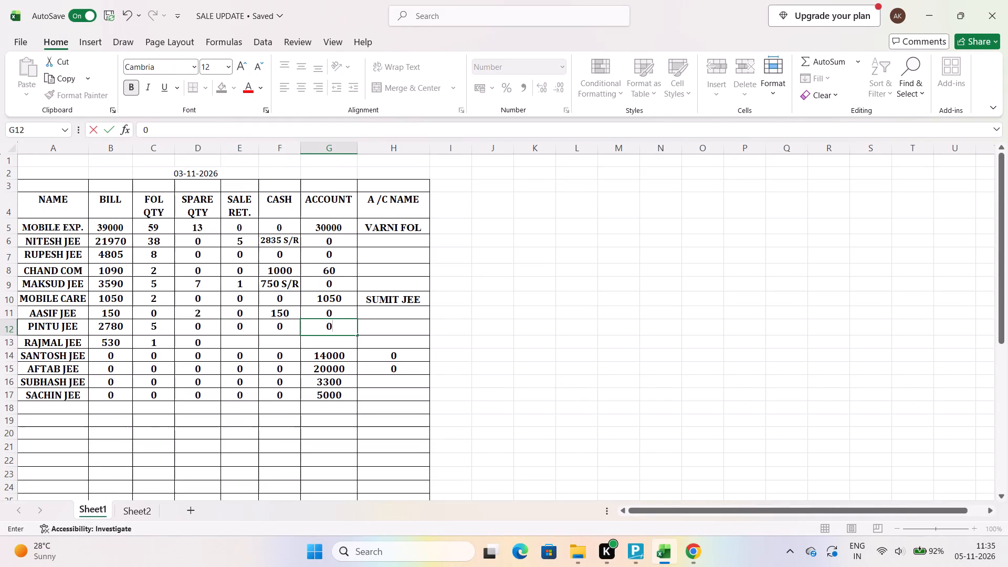
{"action": "key", "text": "Left"}
{"action": "key", "text": "Left"}
{"action": "key", "text": "Left"}
{"action": "key", "text": "Down"}
{"action": "key", "text": "Right"}
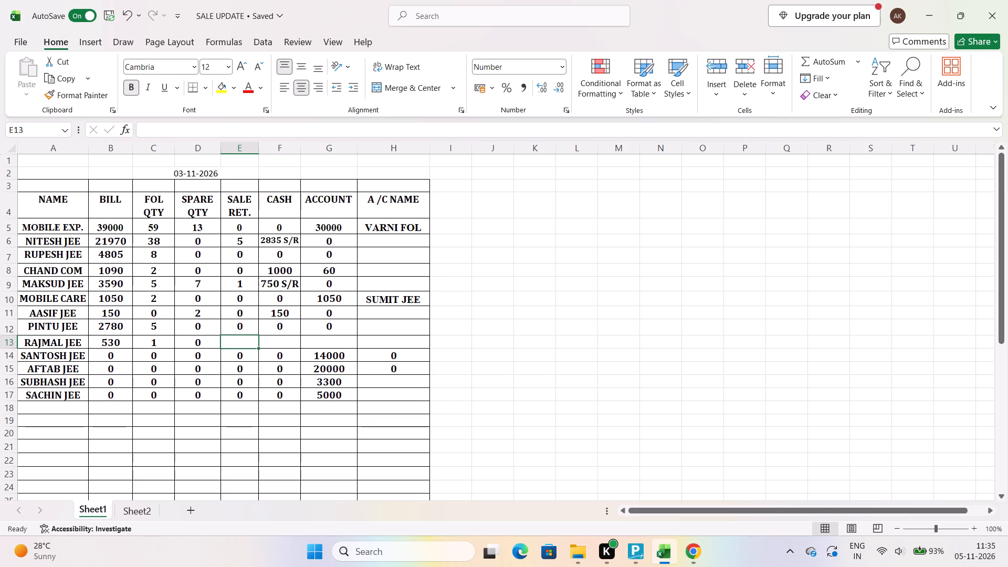
{"action": "key", "text": "0"}
{"action": "key", "text": "Right"}
{"action": "key", "text": "0"}
{"action": "key", "text": "Right"}
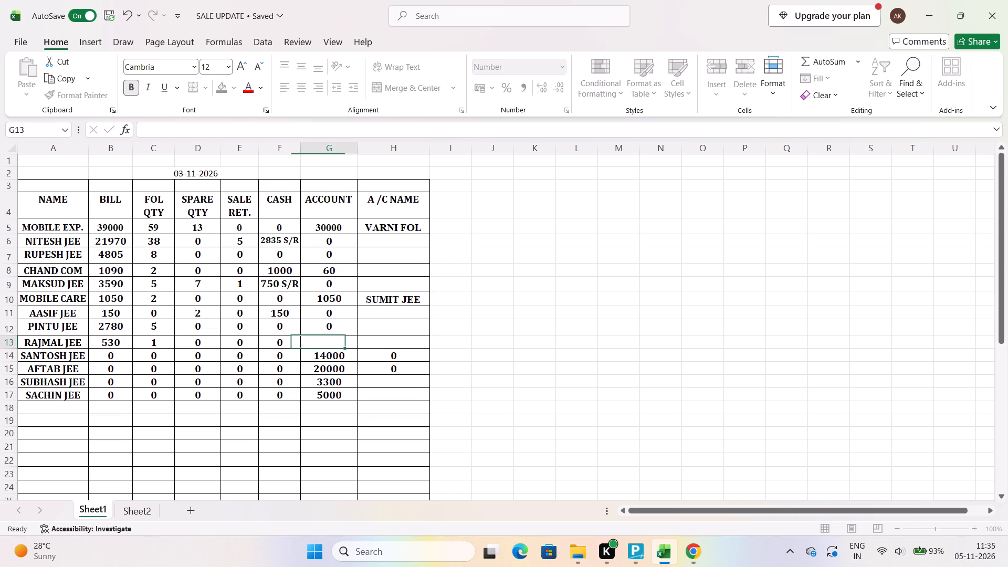
{"action": "key", "text": "0"}
{"action": "key", "text": "BackSpace"}
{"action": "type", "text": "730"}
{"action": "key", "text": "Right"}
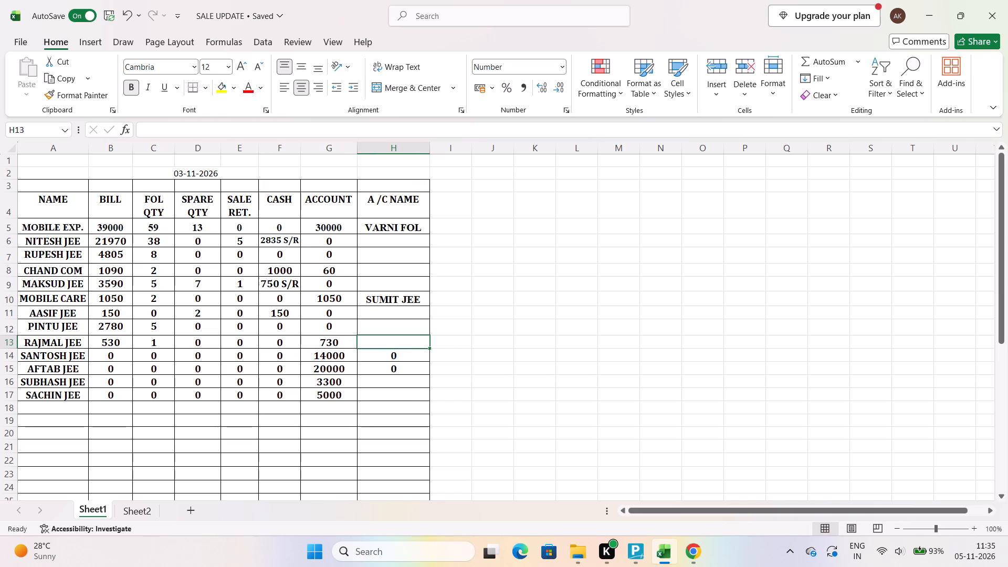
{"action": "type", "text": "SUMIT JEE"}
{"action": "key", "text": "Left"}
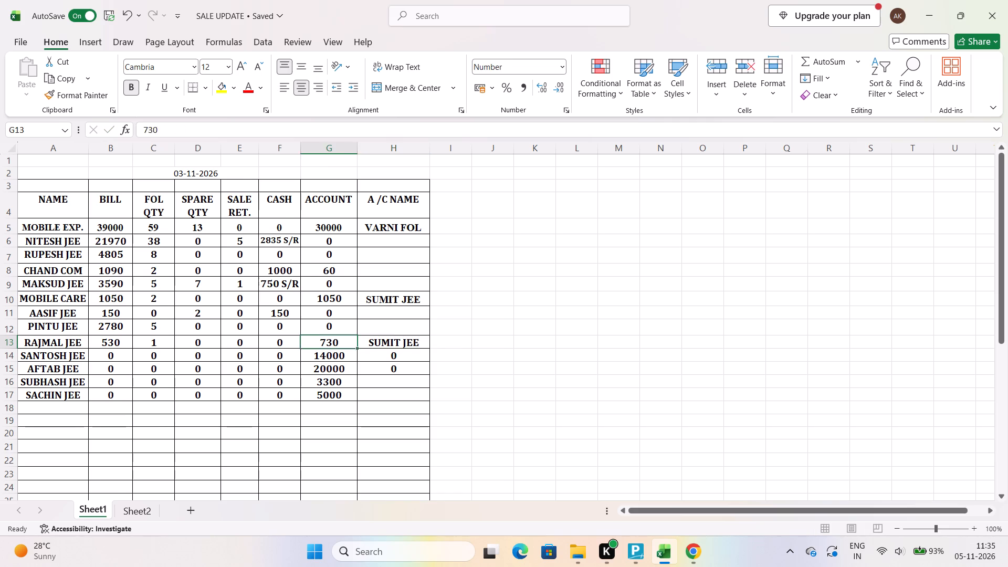
Replace the account name with VARNI FOL in the SANTOSH JEE and AFTAB JEE rows.
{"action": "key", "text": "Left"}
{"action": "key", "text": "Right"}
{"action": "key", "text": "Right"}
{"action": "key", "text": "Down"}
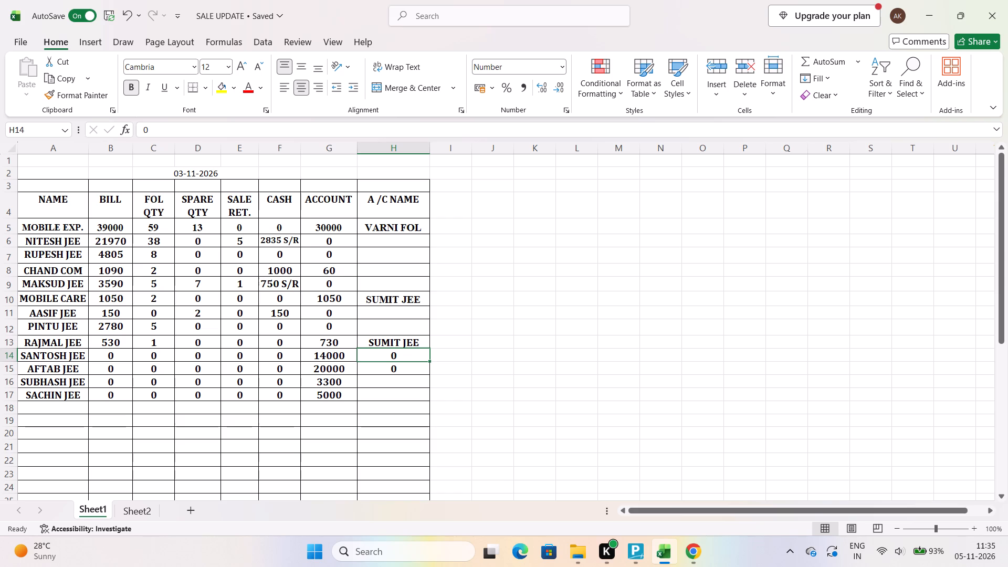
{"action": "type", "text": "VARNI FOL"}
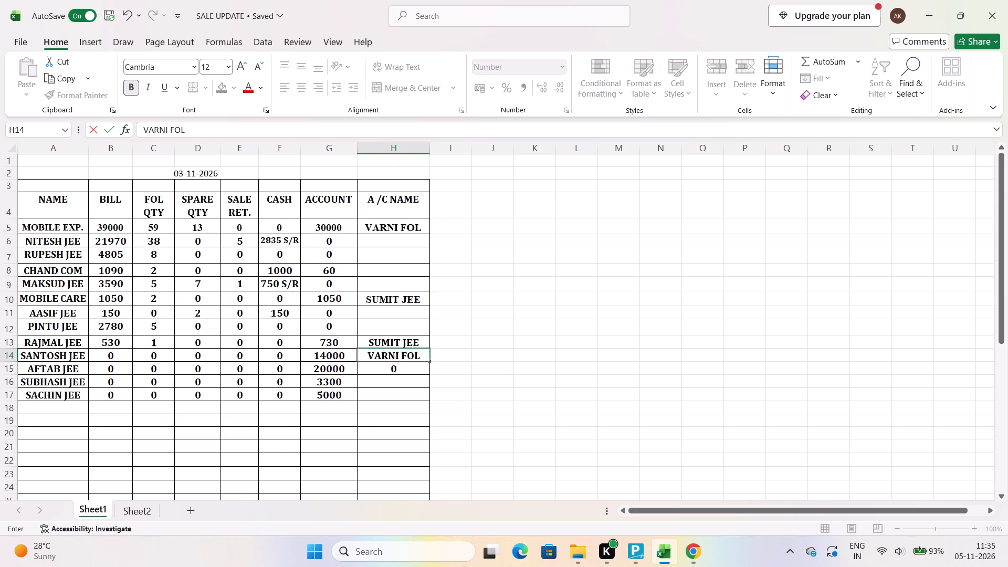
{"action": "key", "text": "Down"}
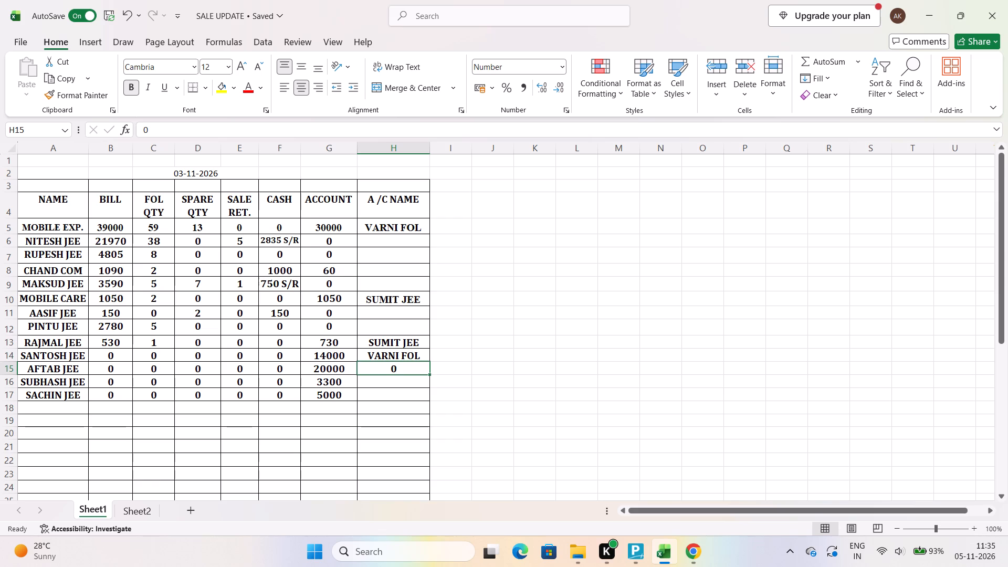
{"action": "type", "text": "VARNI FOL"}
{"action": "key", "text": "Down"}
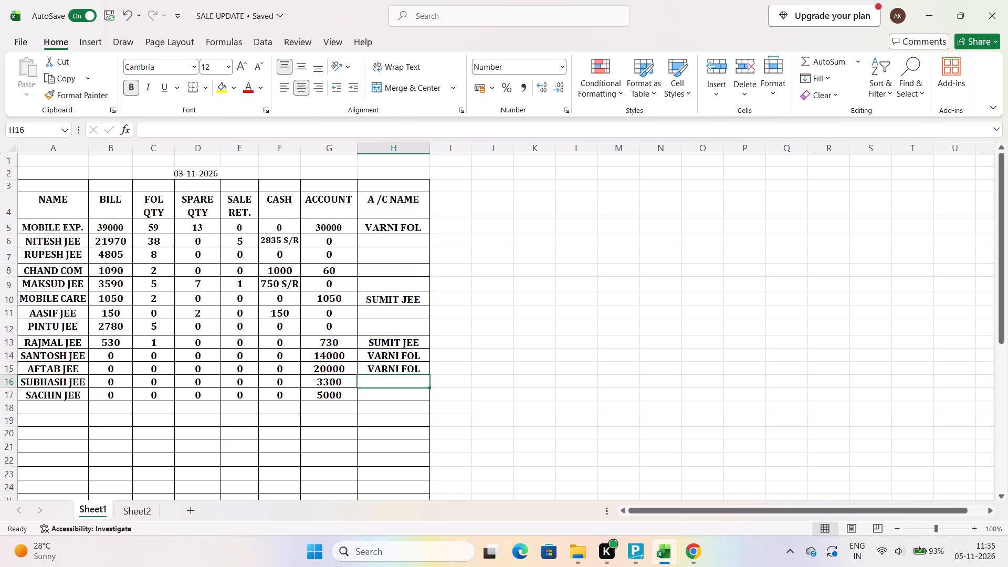
Enter SUMIT JEE as the account name in the SUBHASH JEE and SACHIN JEE rows.
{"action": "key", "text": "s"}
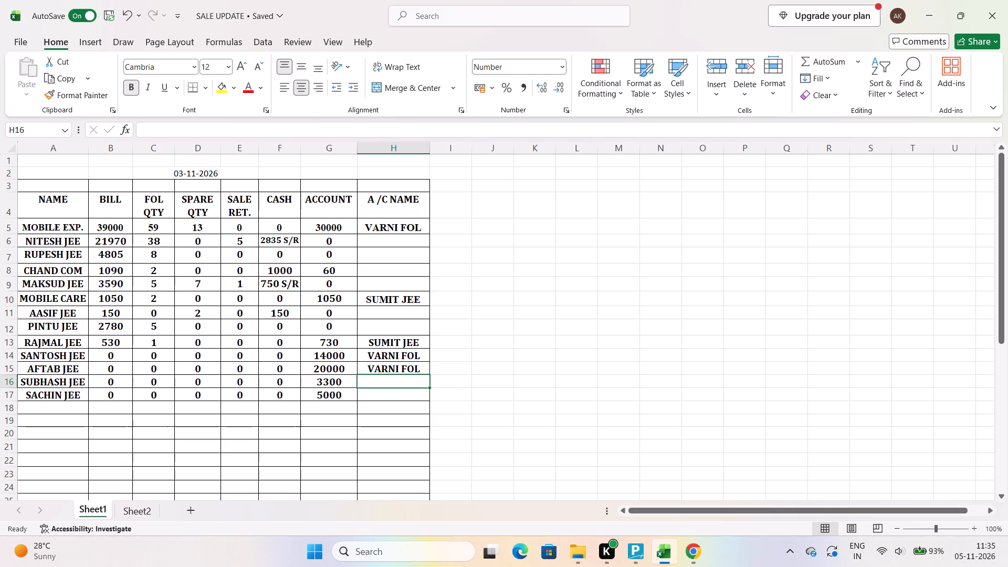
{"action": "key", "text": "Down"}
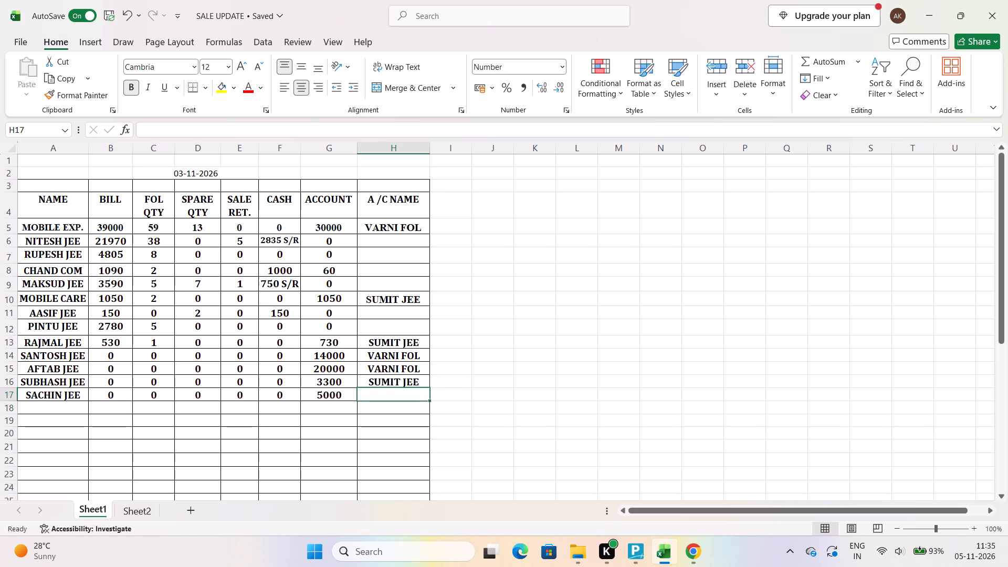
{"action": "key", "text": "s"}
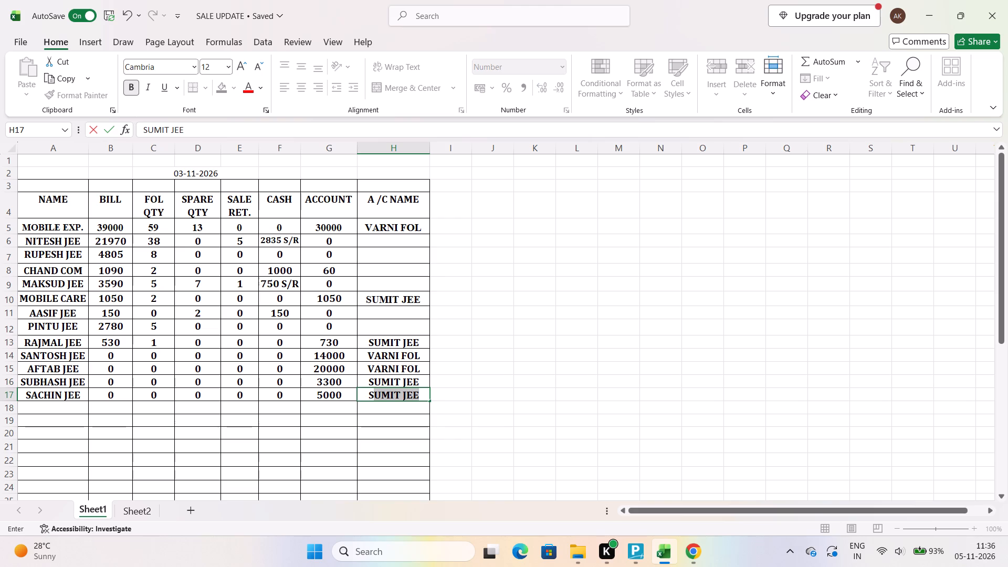
{"action": "left_click", "coordinate": [388, 334]}
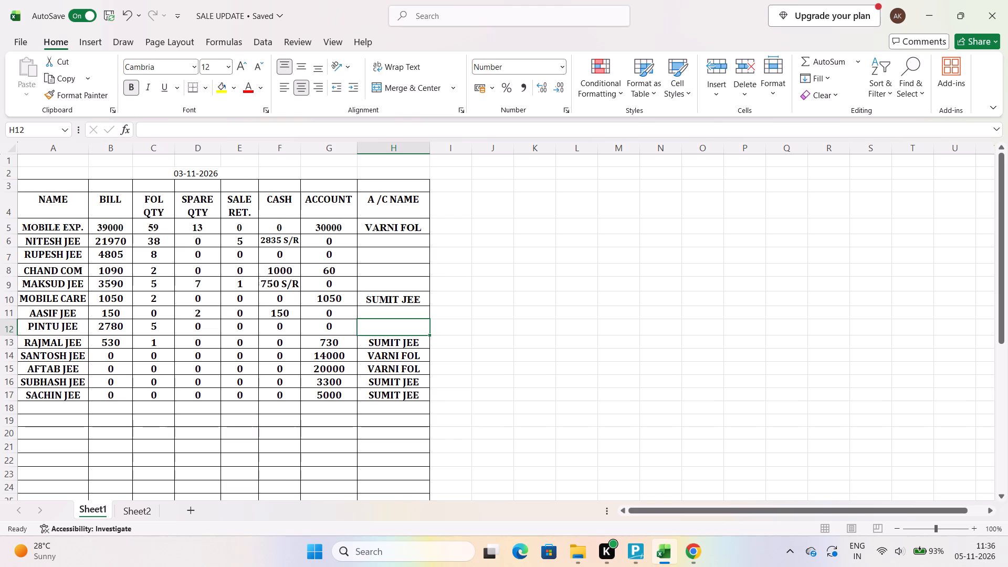
{"action": "left_click", "coordinate": [387, 312]}
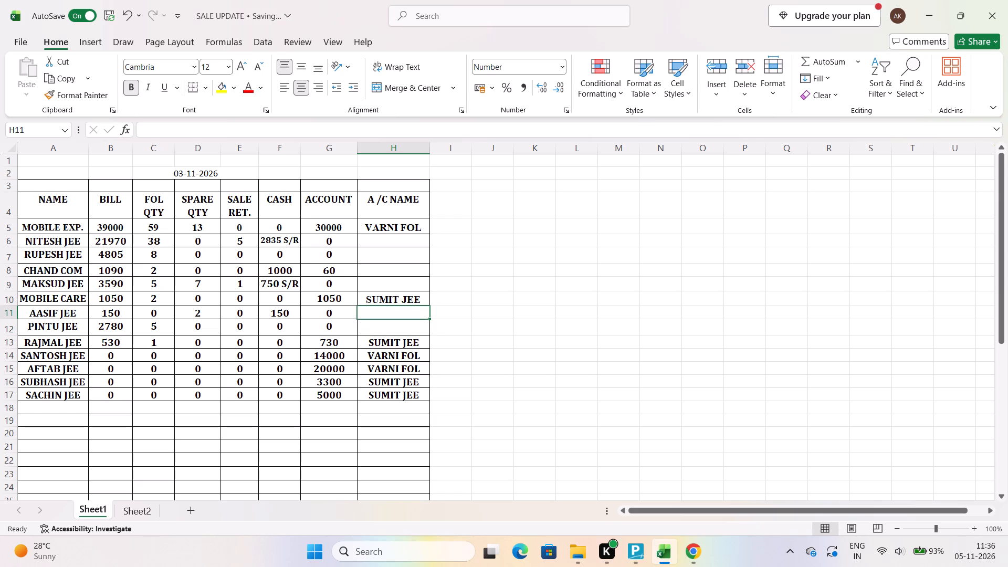
{"action": "left_click", "coordinate": [384, 271]}
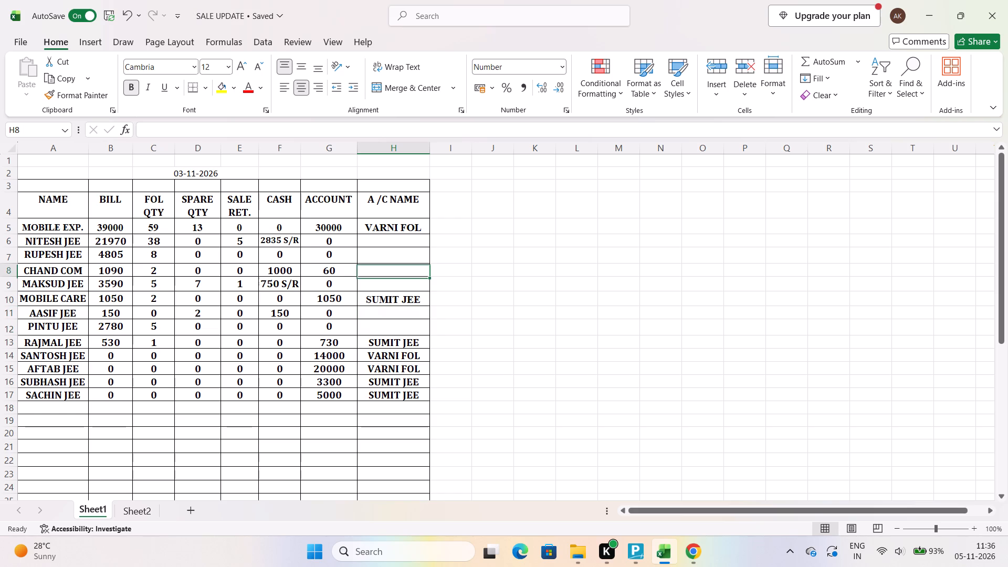
{"action": "key", "text": "s"}
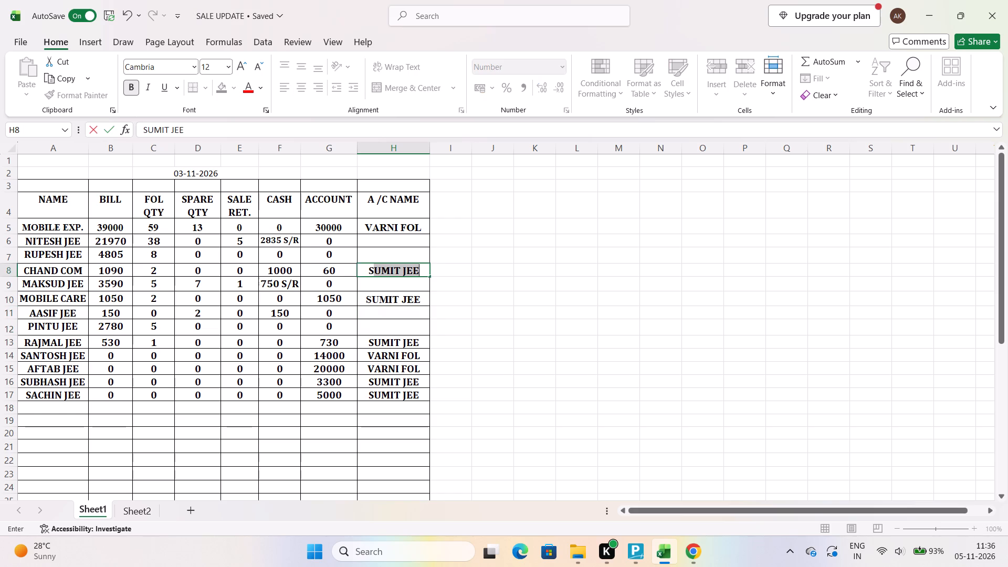
{"action": "left_click", "coordinate": [384, 245]}
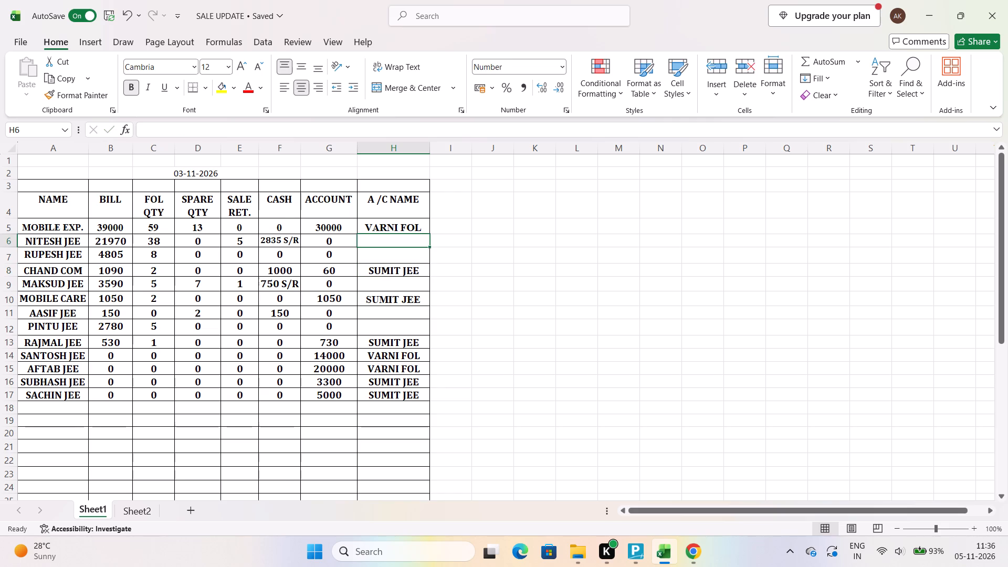
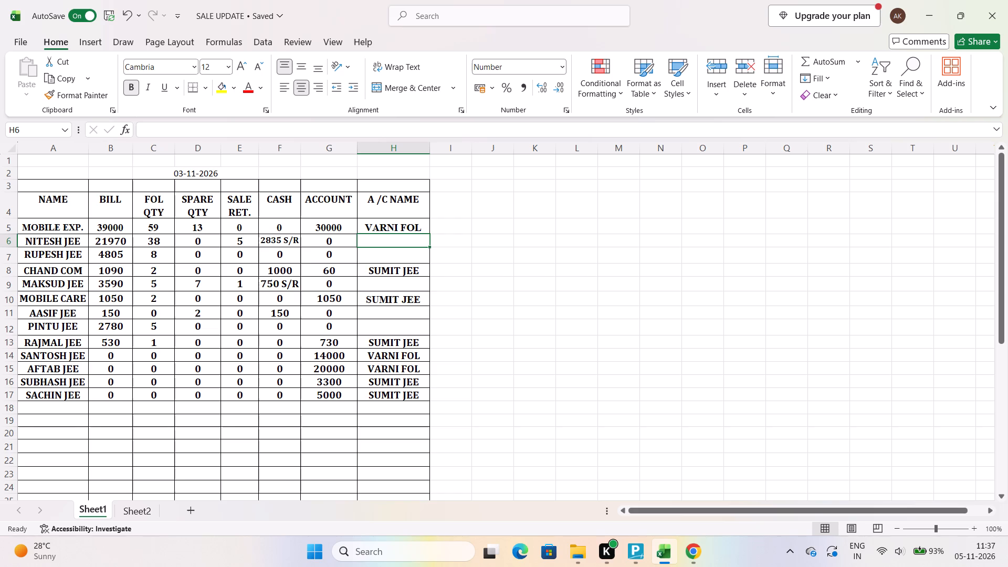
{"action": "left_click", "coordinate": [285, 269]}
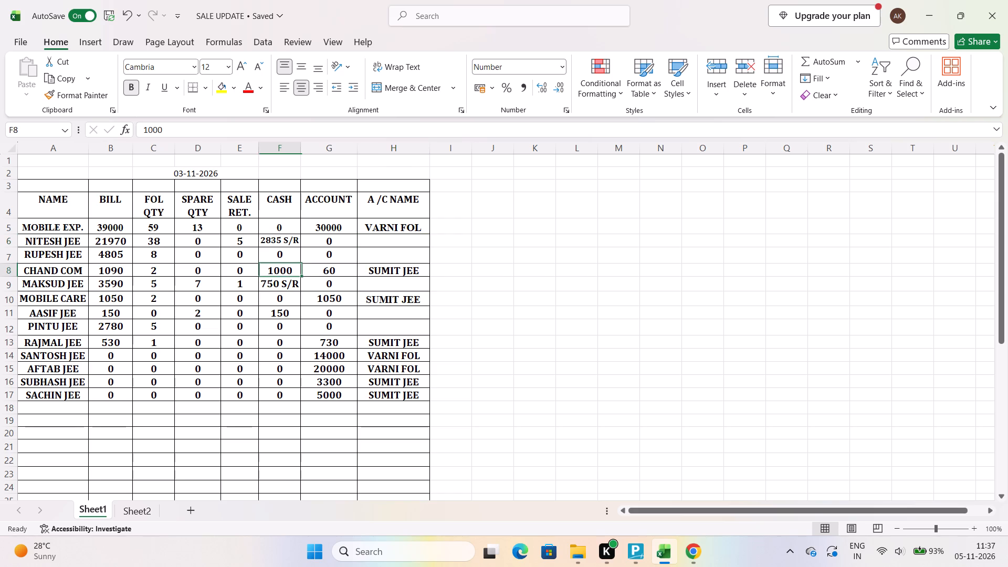
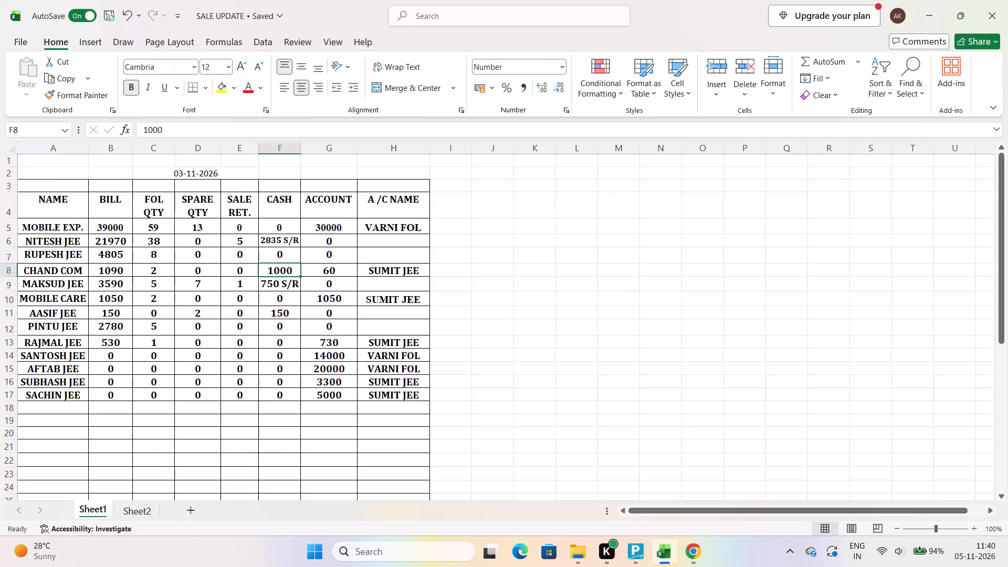
Check the payment amounts in the ACCOUNT column of the daily sales table against each party's row.
{"action": "left_click", "coordinate": [390, 312]}
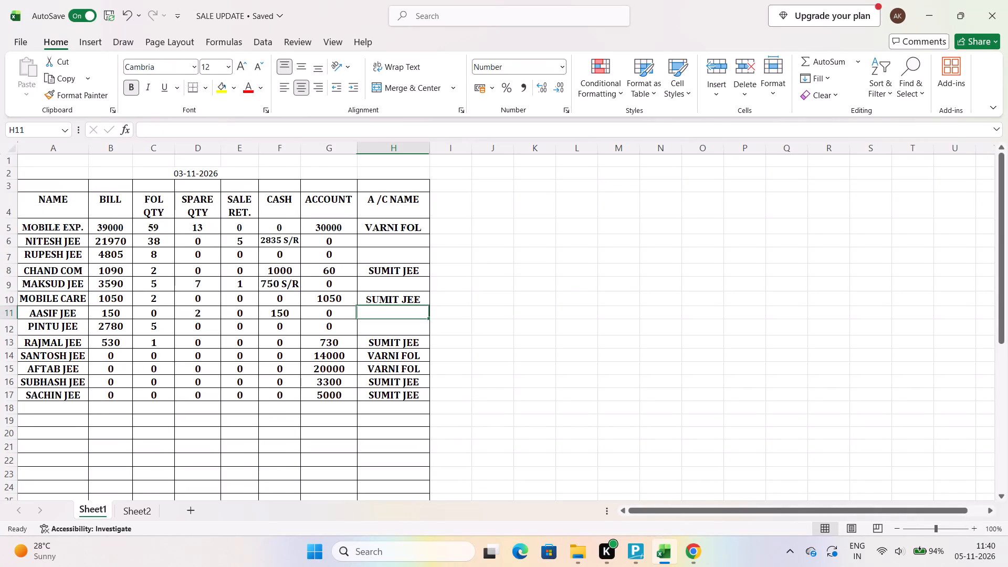
{"action": "left_click", "coordinate": [337, 227]}
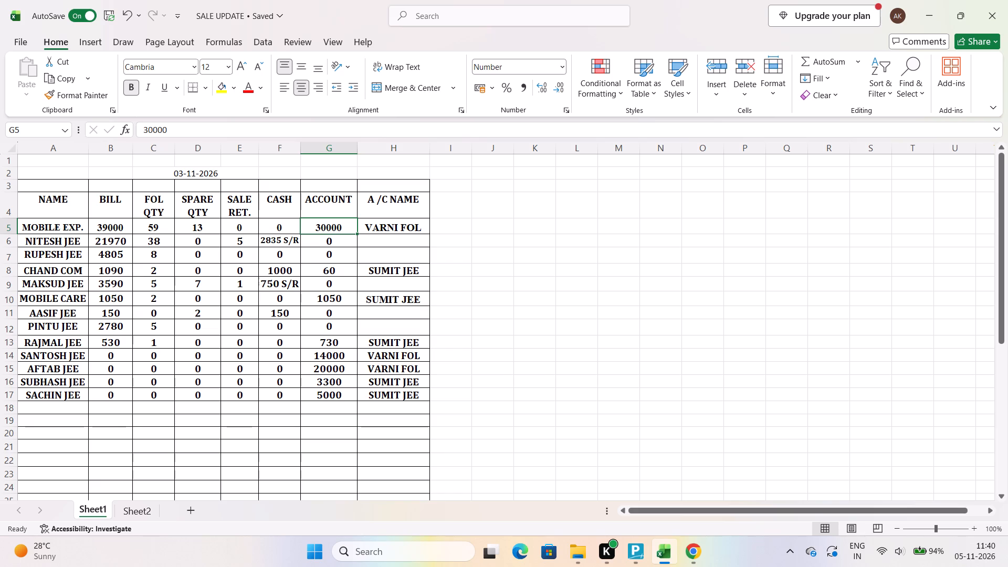
{"action": "left_click", "coordinate": [339, 268]}
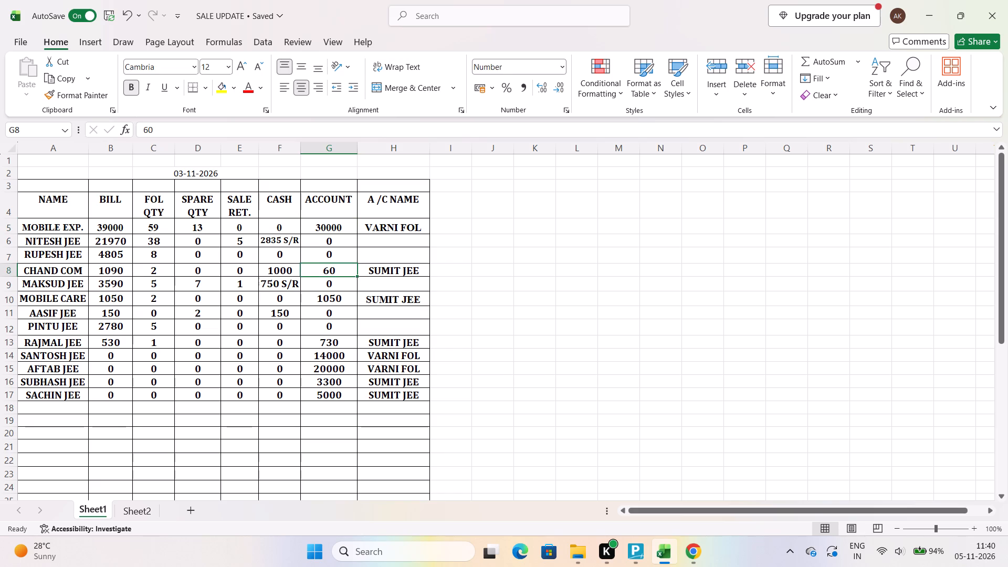
{"action": "left_click", "coordinate": [337, 298]}
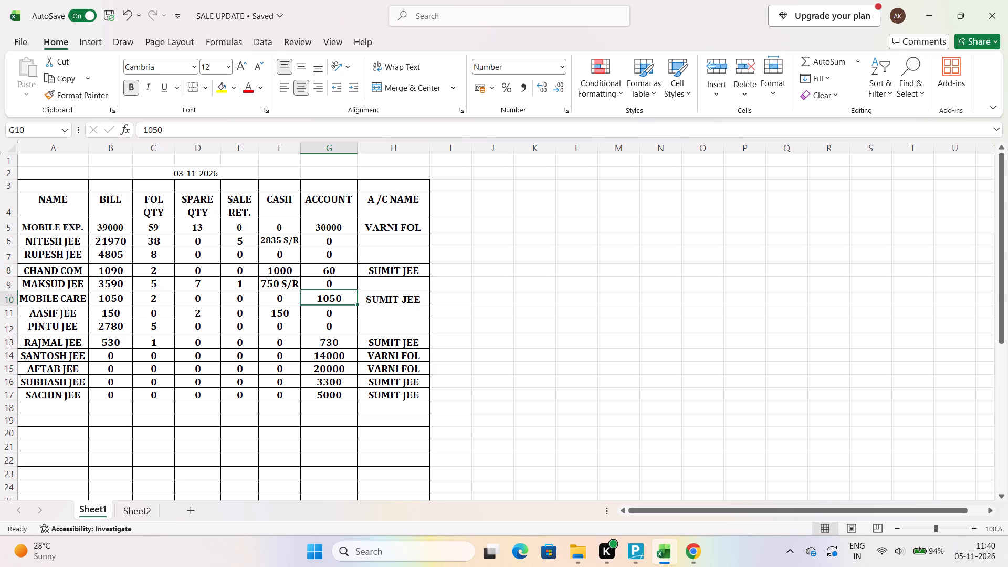
{"action": "left_click", "coordinate": [333, 370]}
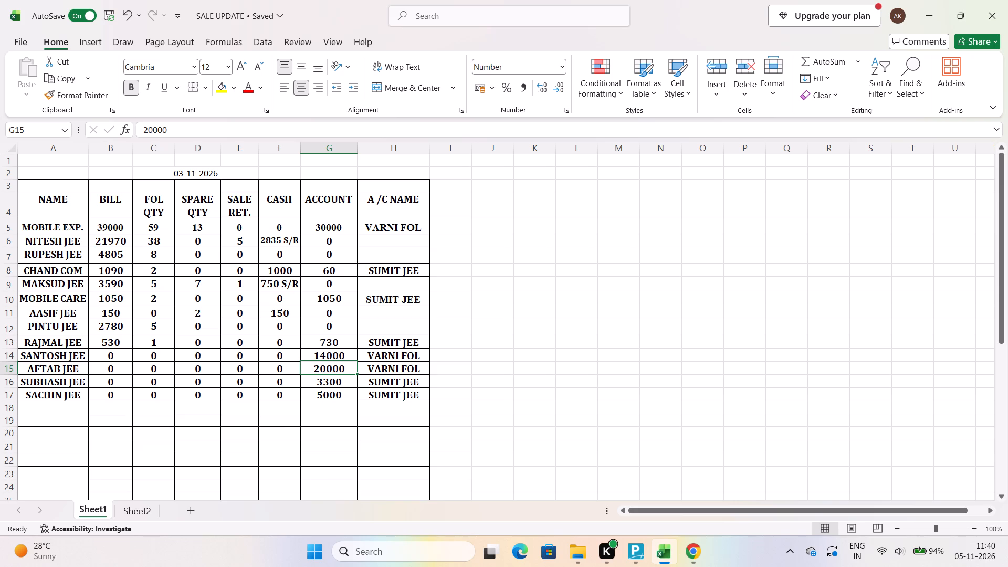
{"action": "left_click", "coordinate": [335, 345]}
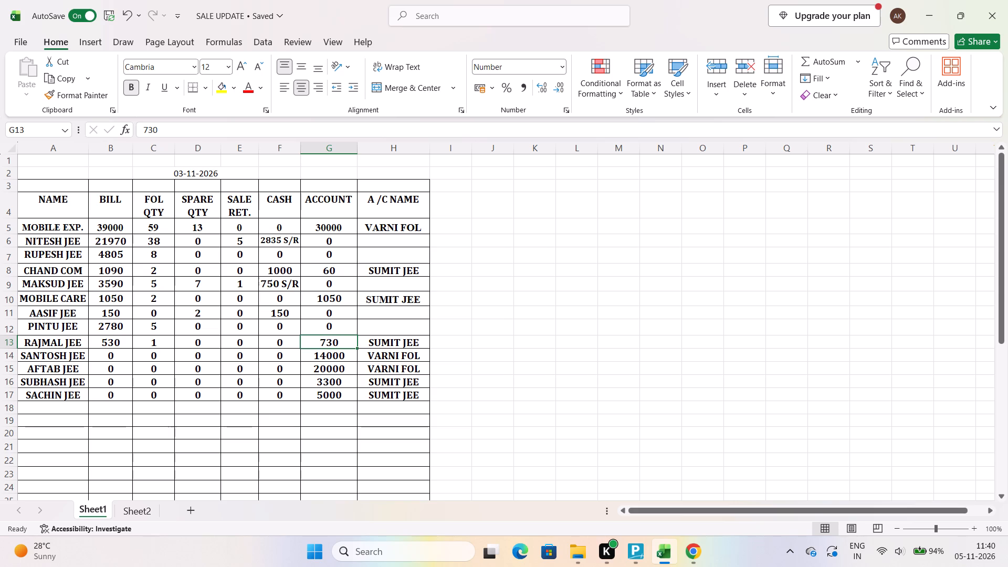
{"action": "left_click", "coordinate": [332, 383]}
{"action": "left_click", "coordinate": [333, 395]}
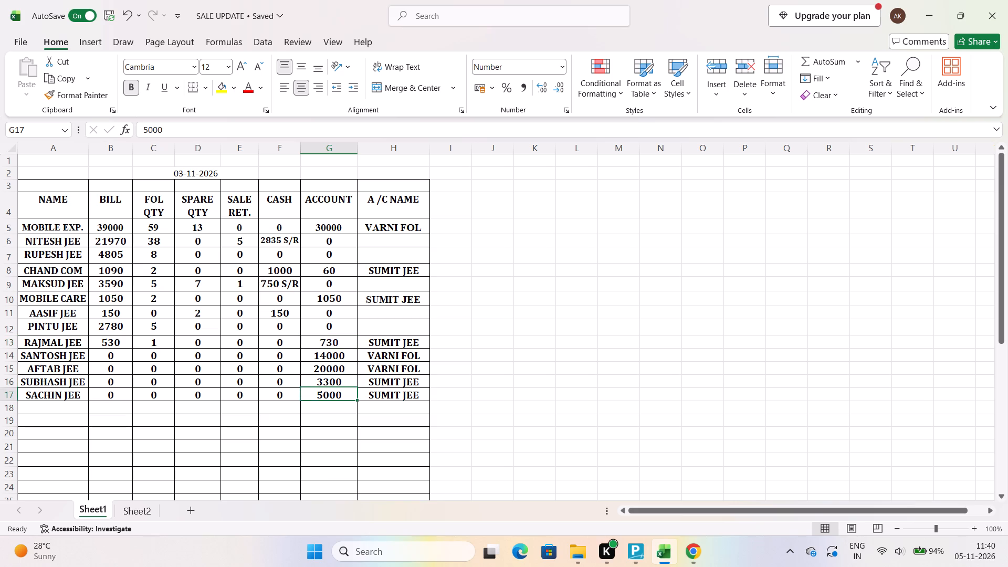
{"action": "scroll", "coordinate": [300, 328], "scroll_direction": "down", "scroll_amount": 9}
{"action": "scroll", "coordinate": [258, 322], "scroll_direction": "up", "scroll_amount": 1}
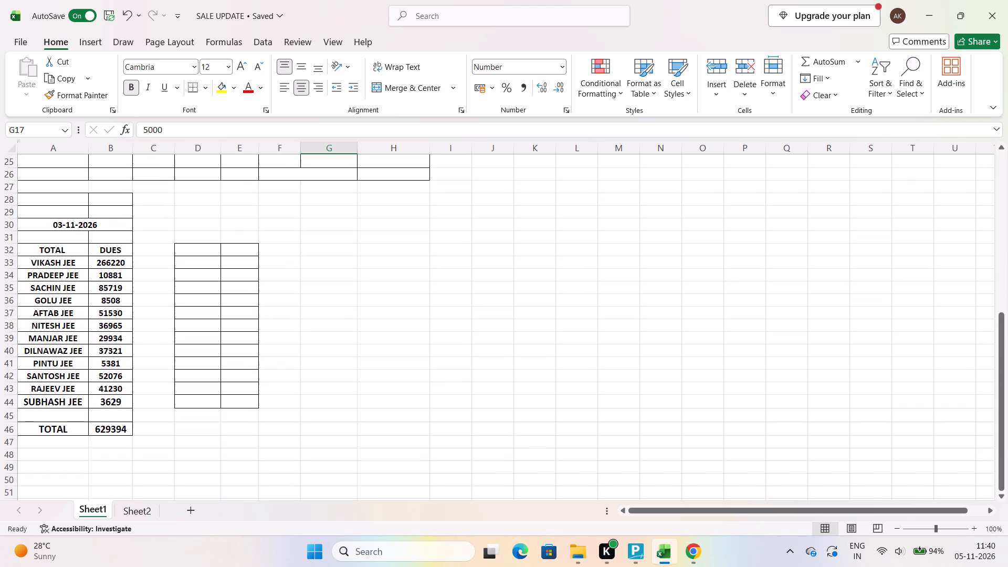
{"action": "left_click", "coordinate": [107, 261]}
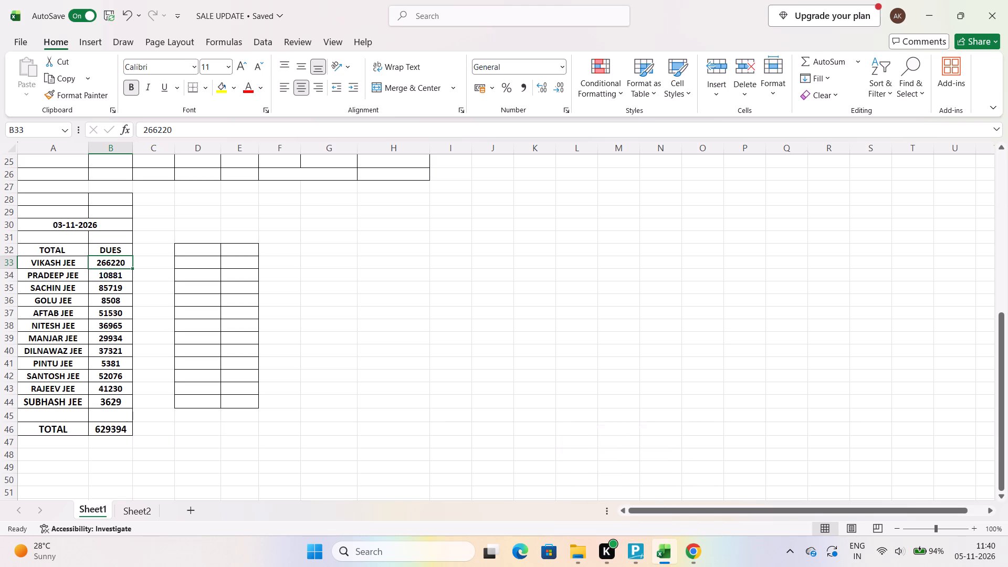
{"action": "left_click", "coordinate": [632, 553]}
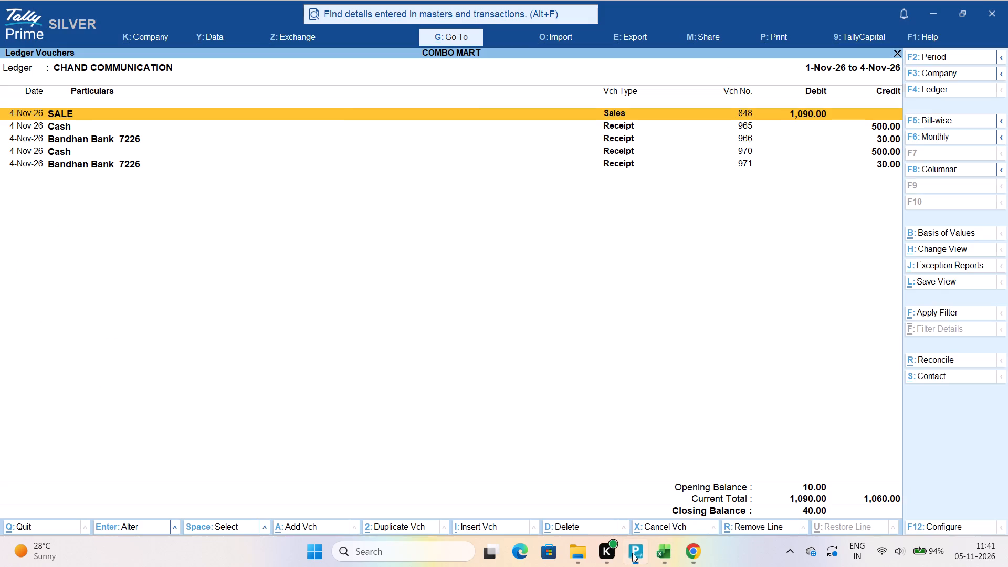
{"action": "key", "text": "Escape"}
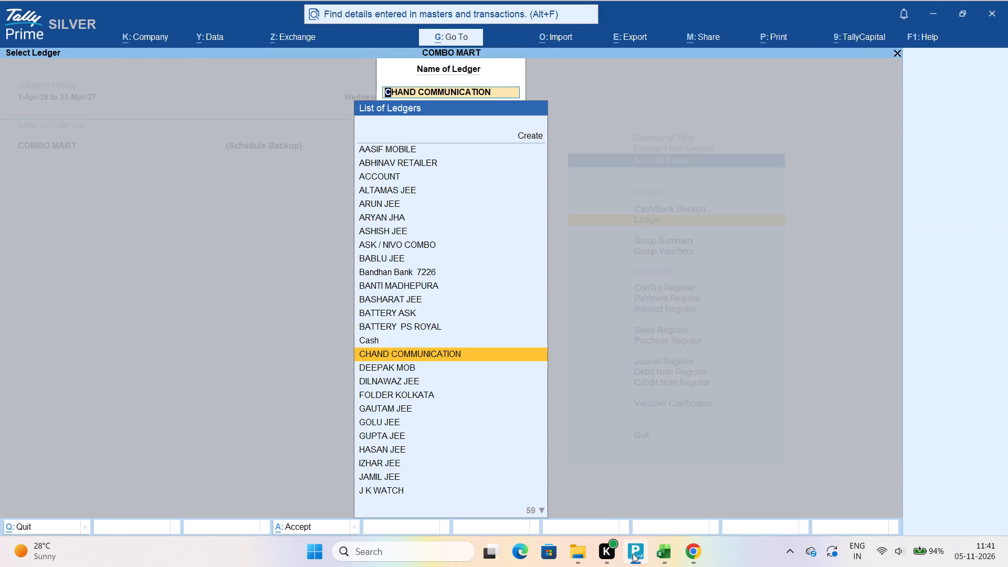
{"action": "type", "text": "VIKASH"}
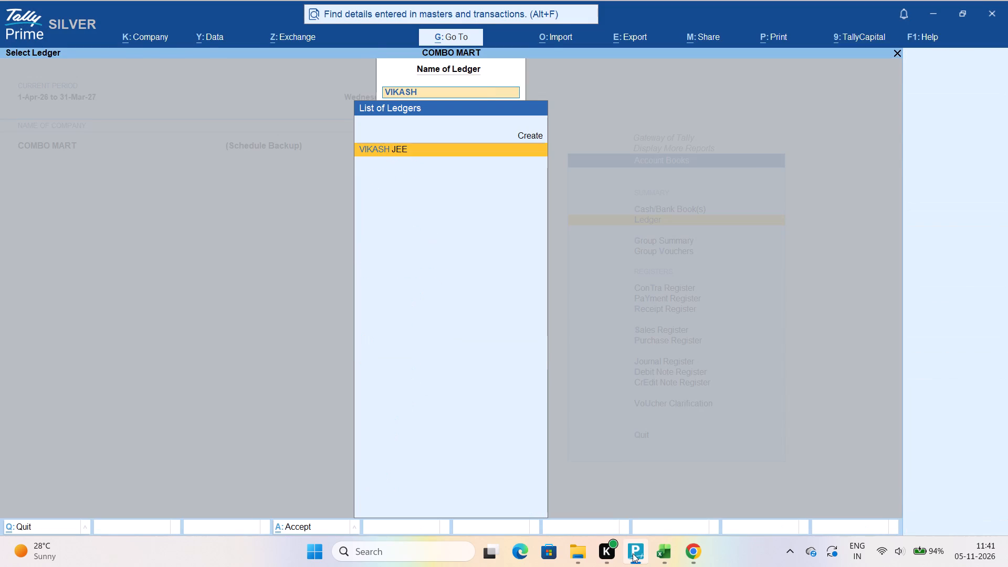
{"action": "key", "text": "Return"}
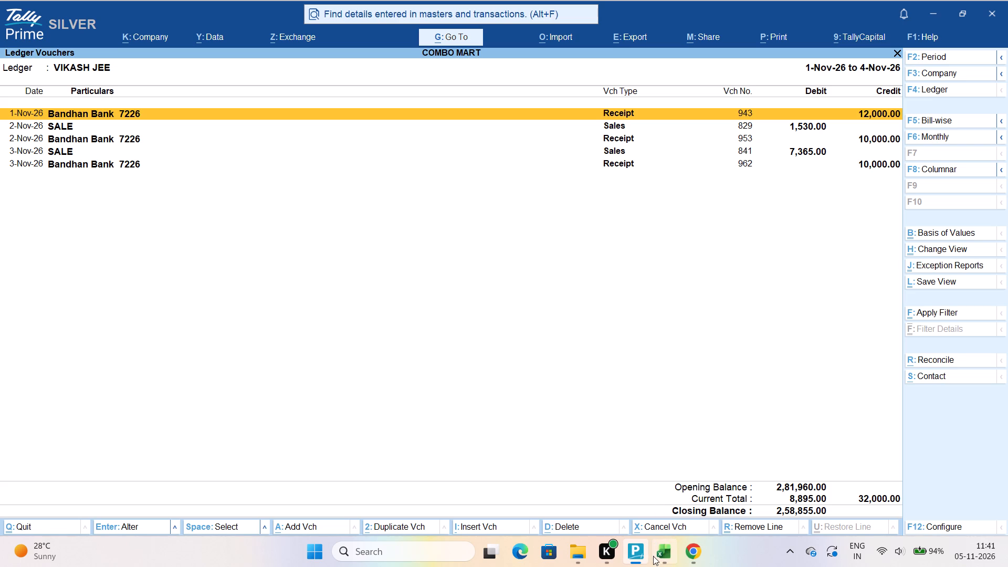
{"action": "left_click", "coordinate": [653, 554]}
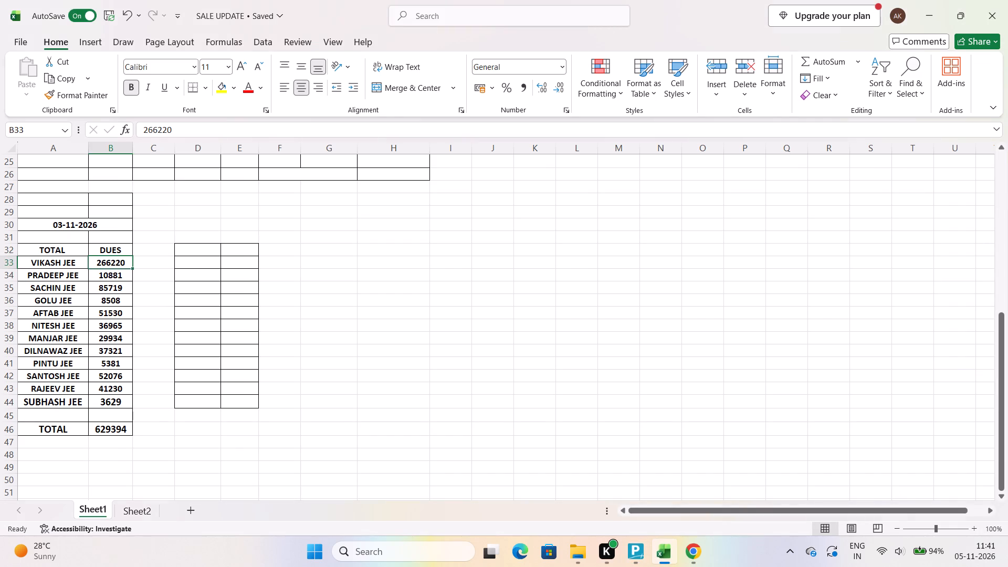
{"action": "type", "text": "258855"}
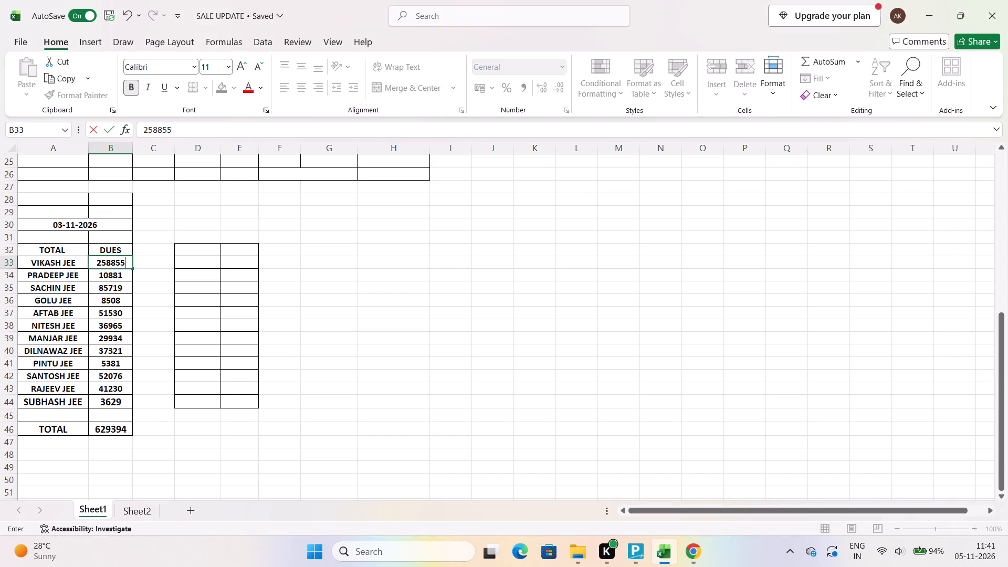
{"action": "left_click", "coordinate": [115, 274]}
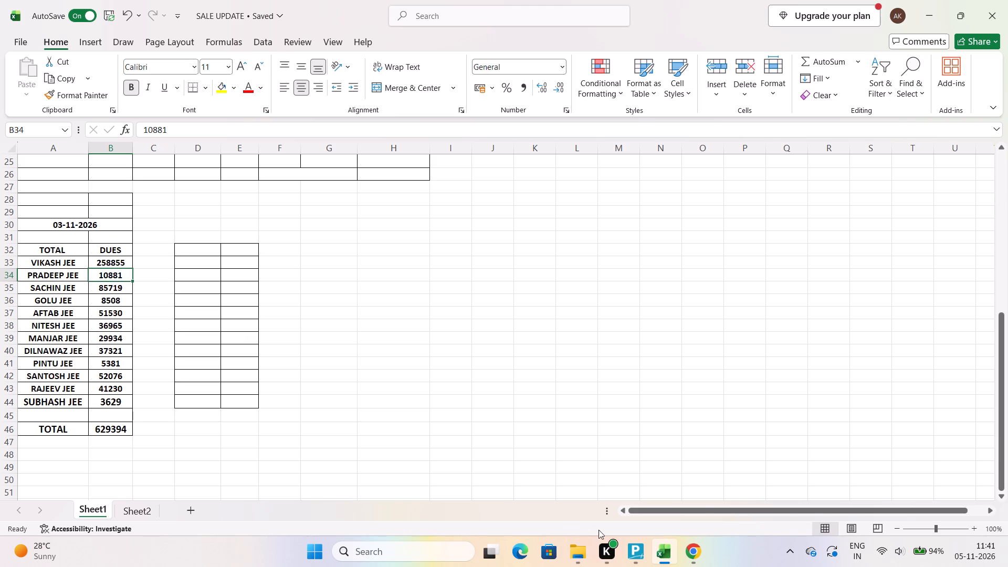
{"action": "left_click", "coordinate": [634, 551]}
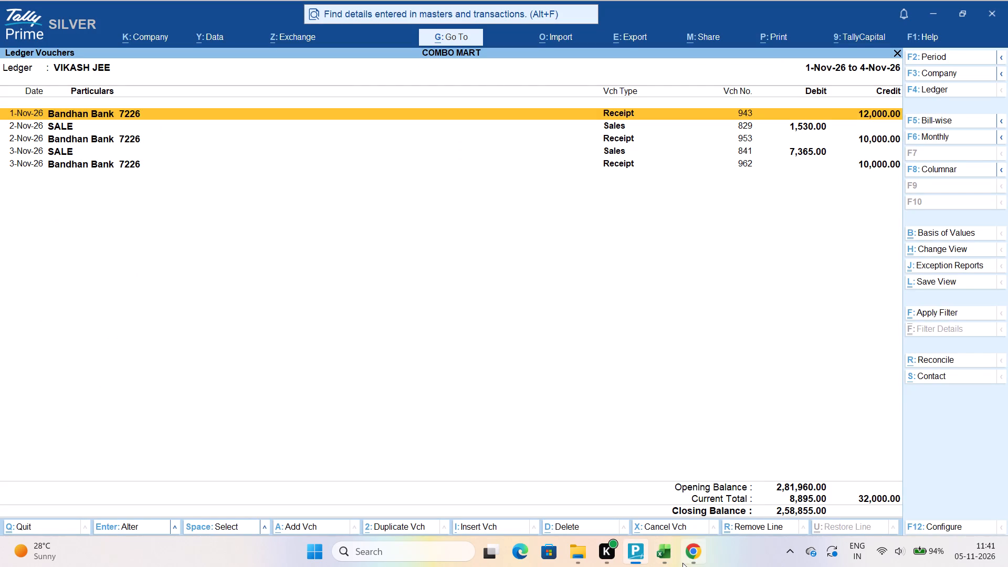
{"action": "left_click", "coordinate": [666, 554]}
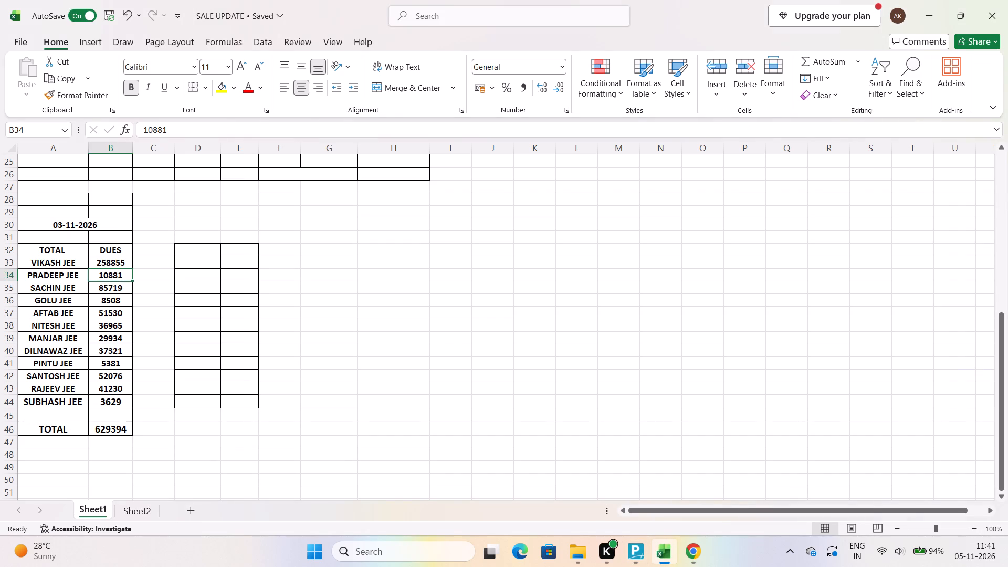
{"action": "left_click", "coordinate": [121, 289]}
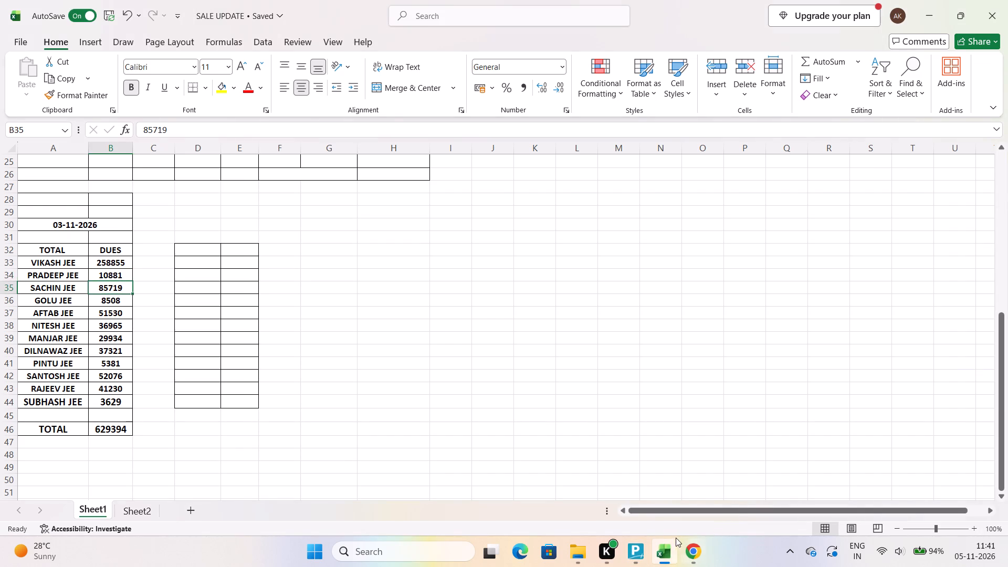
{"action": "left_click", "coordinate": [668, 555]}
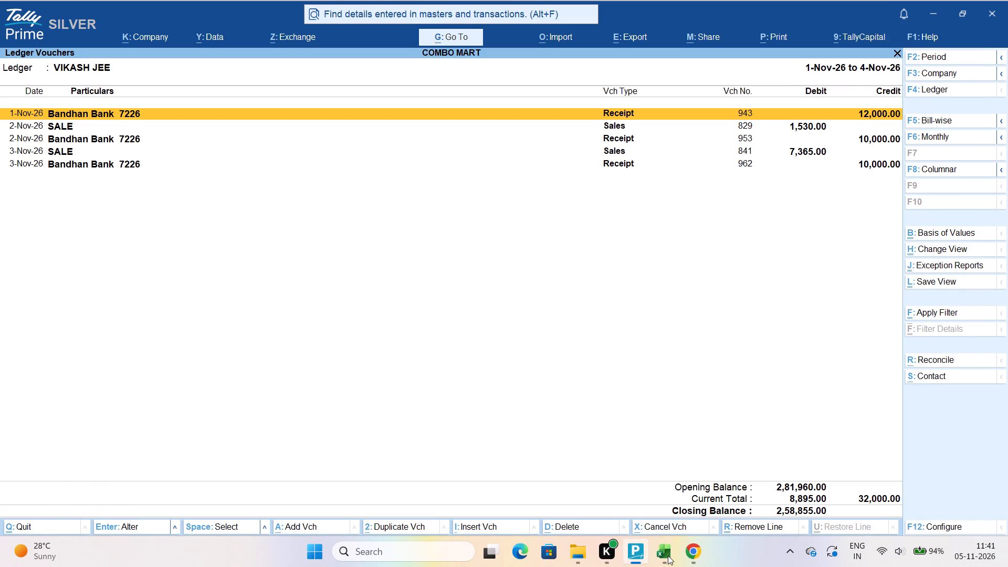
{"action": "key", "text": "Escape"}
{"action": "type", "text": "SACHIN"}
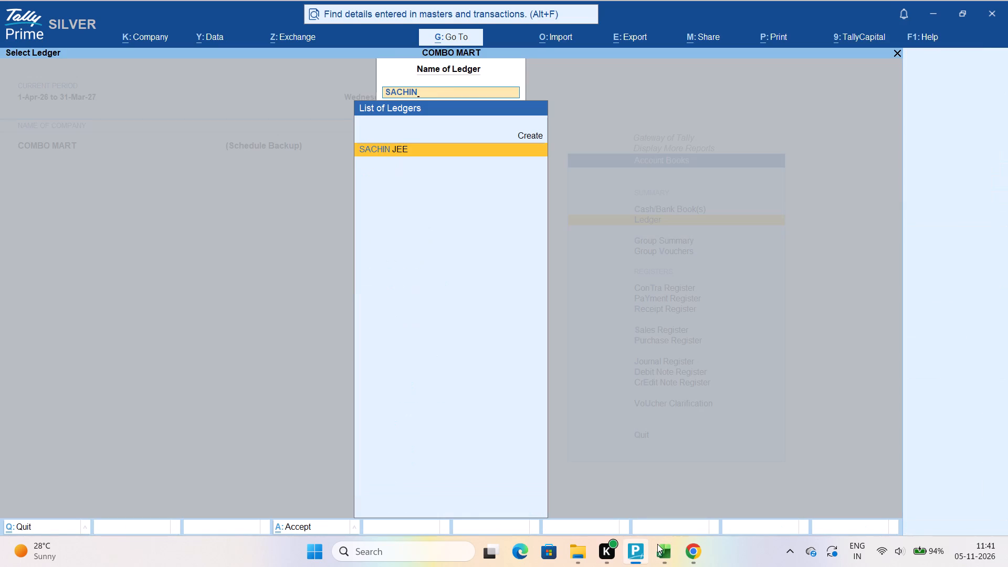
{"action": "key", "text": "Return"}
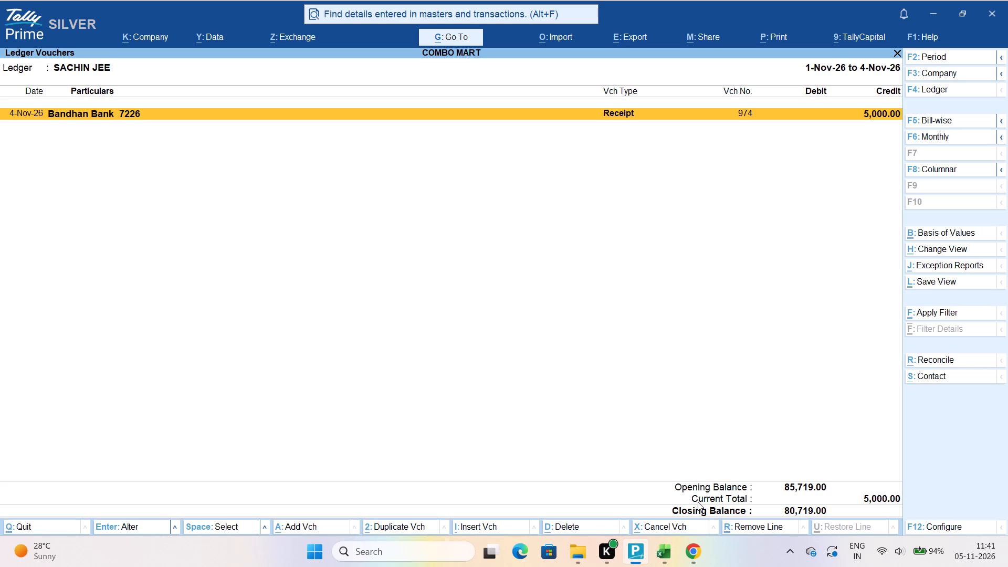
{"action": "left_click", "coordinate": [665, 551]}
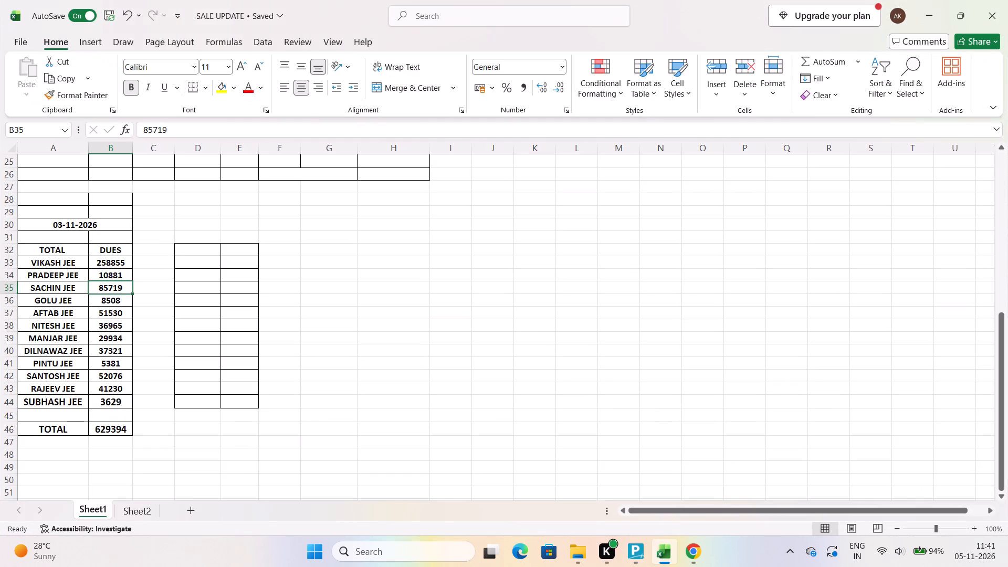
{"action": "key", "text": "BackSpace"}
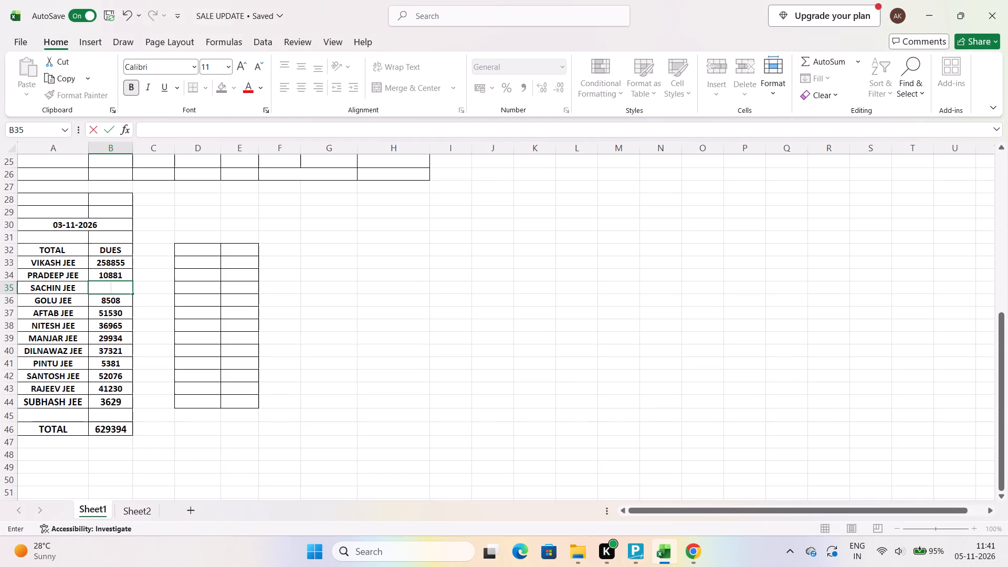
{"action": "type", "text": "80719"}
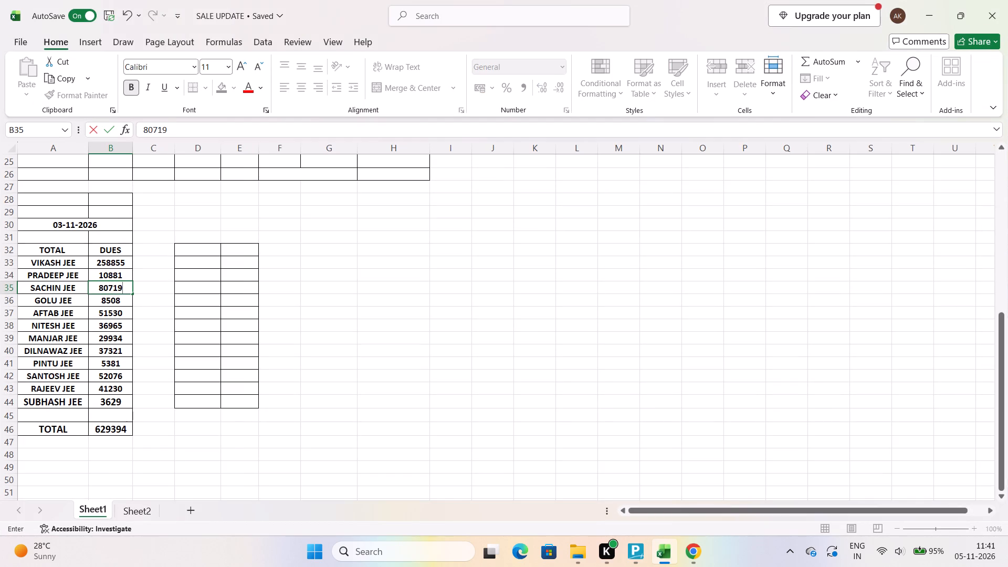
{"action": "left_click", "coordinate": [115, 299]}
{"action": "left_click", "coordinate": [104, 310]}
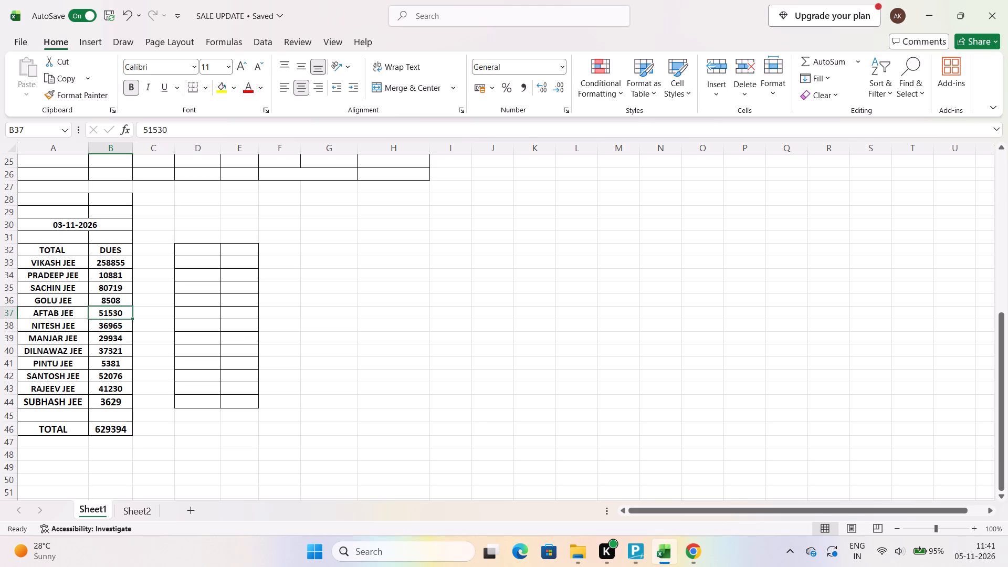
{"action": "left_click", "coordinate": [640, 550]}
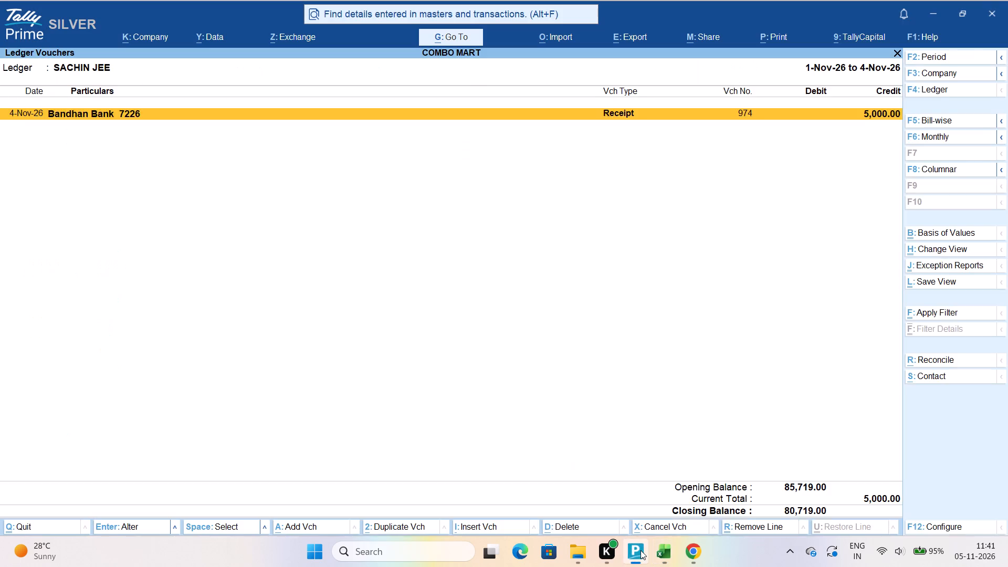
{"action": "key", "text": "Escape"}
{"action": "type", "text": "AFTAB"}
{"action": "key", "text": "Return"}
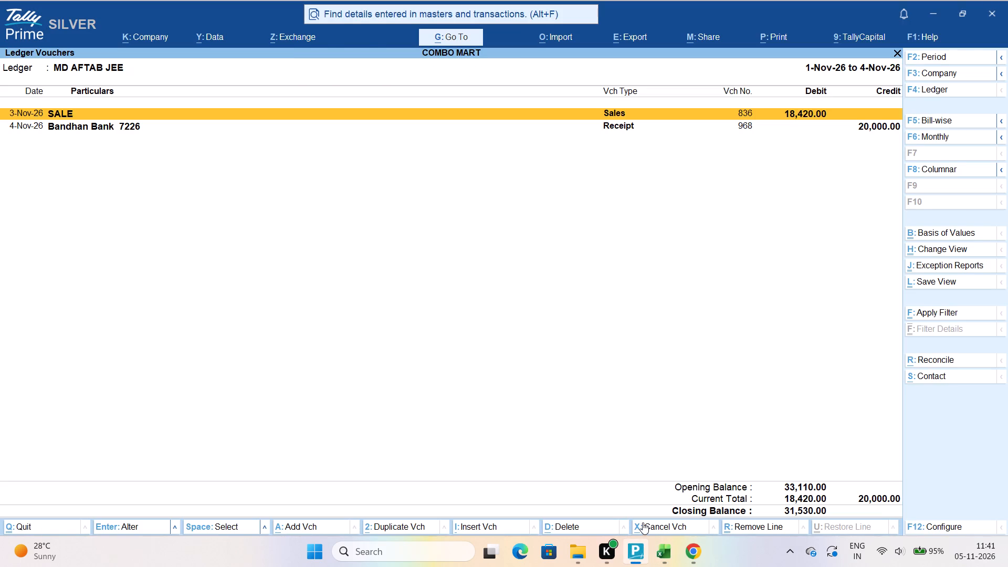
{"action": "left_click", "coordinate": [665, 566]}
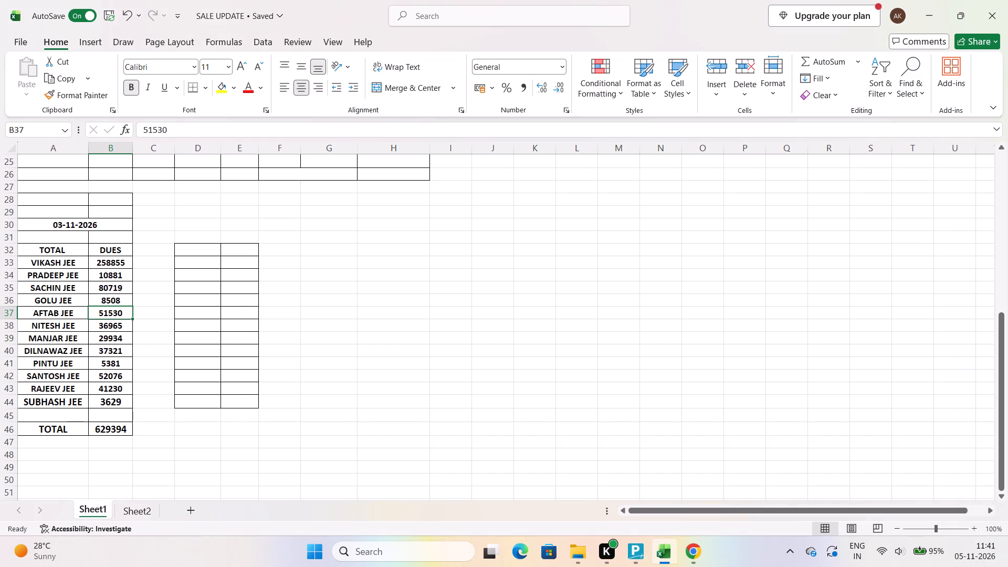
{"action": "key", "text": "BackSpace"}
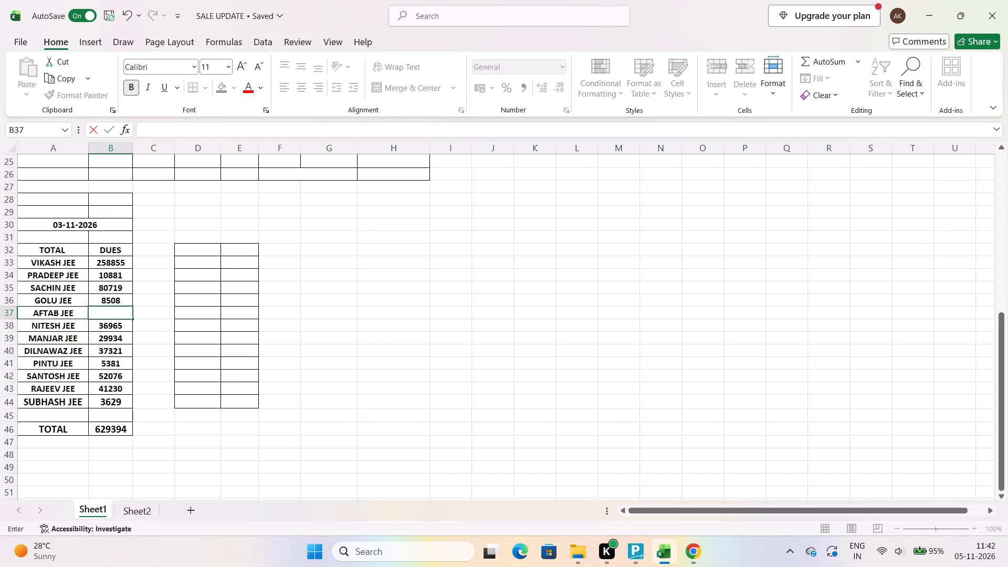
{"action": "key", "text": "3"}
{"action": "type", "text": "1350"}
{"action": "left_click", "coordinate": [108, 324]}
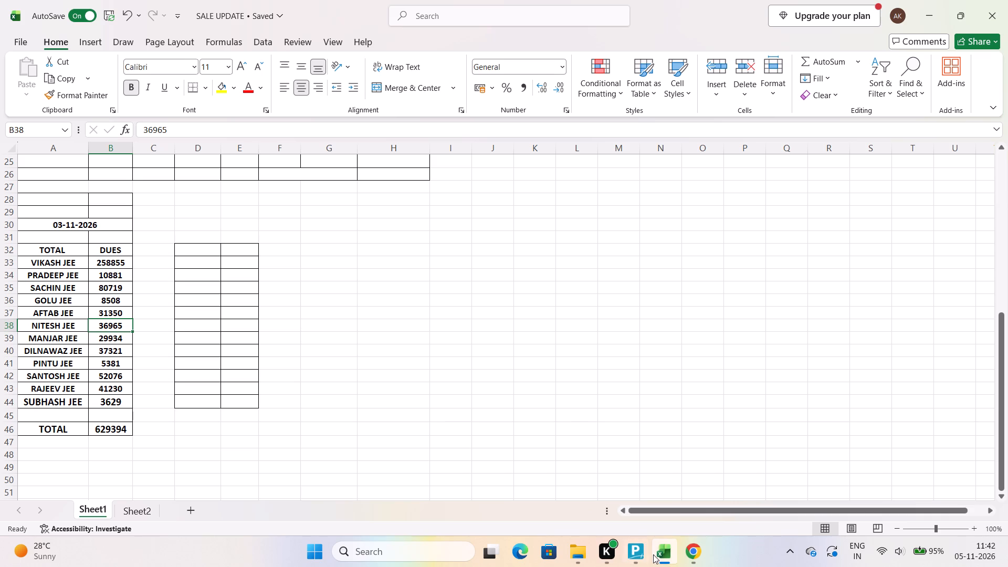
Look up the Nitesh Jee ledger's closing balance in TallyPrime and set his dues in the Excel dues table to 56100.
{"action": "left_click", "coordinate": [638, 552]}
{"action": "key", "text": "Escape"}
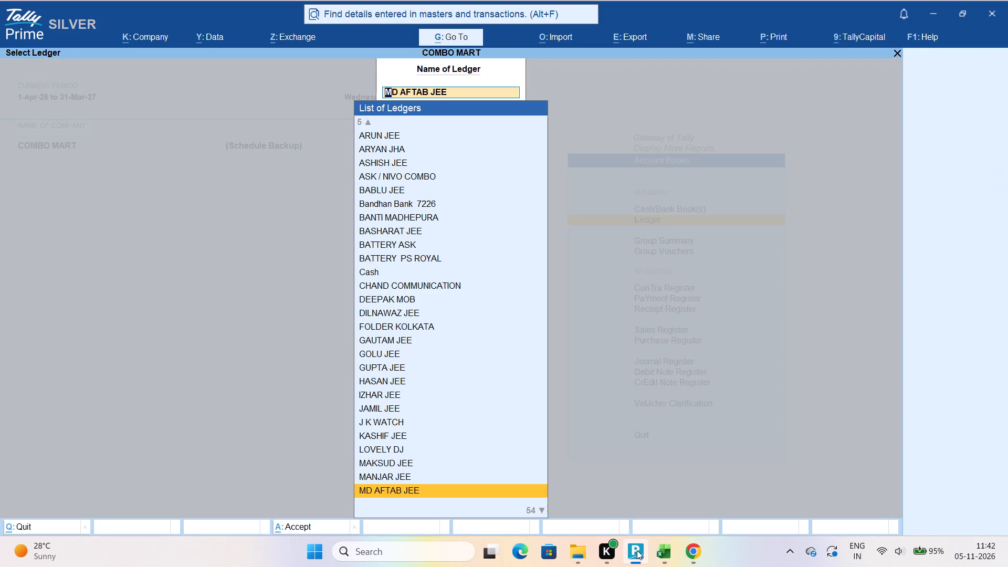
{"action": "type", "text": "NITESH"}
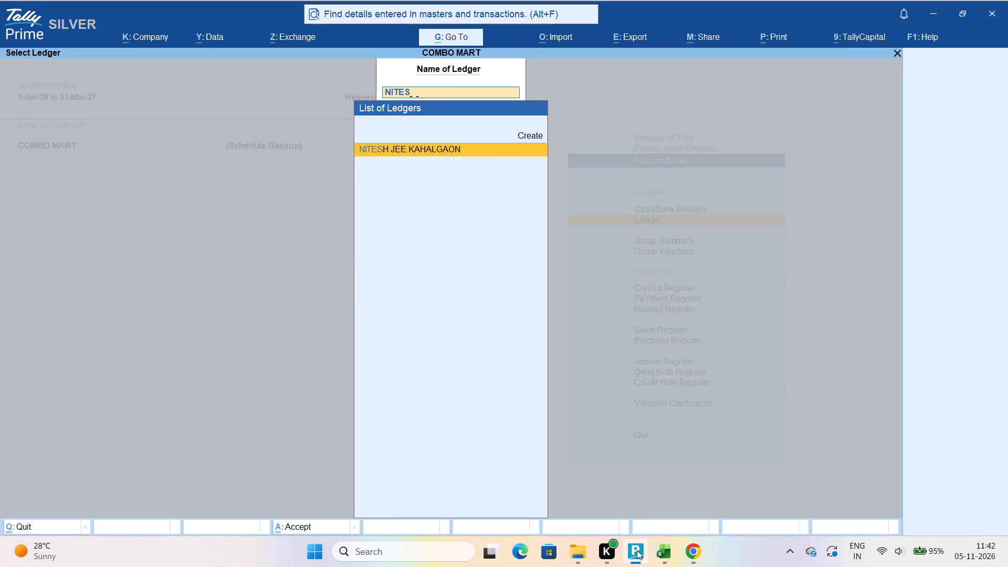
{"action": "key", "text": "Return"}
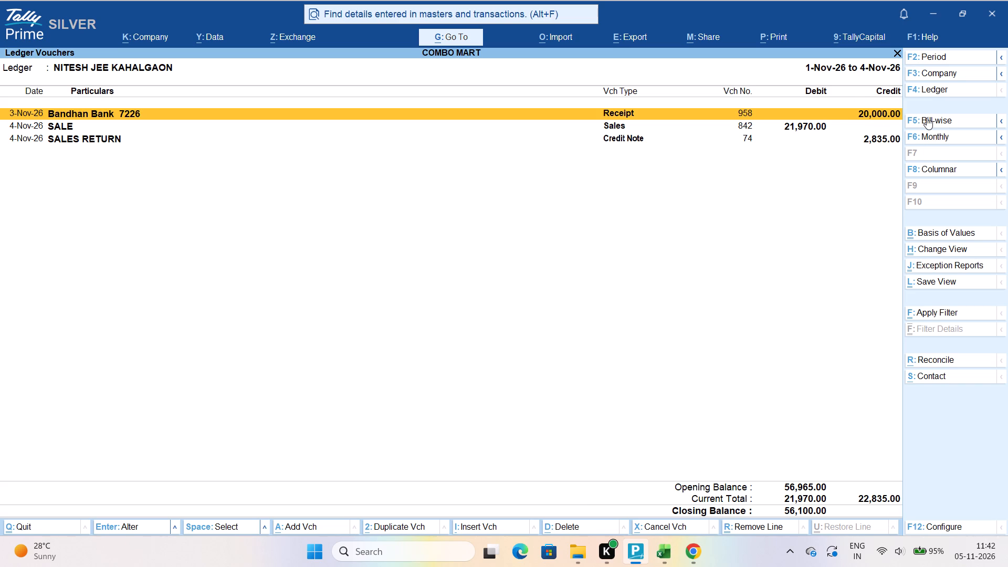
{"action": "left_click", "coordinate": [932, 137]}
{"action": "double_click", "coordinate": [856, 225]}
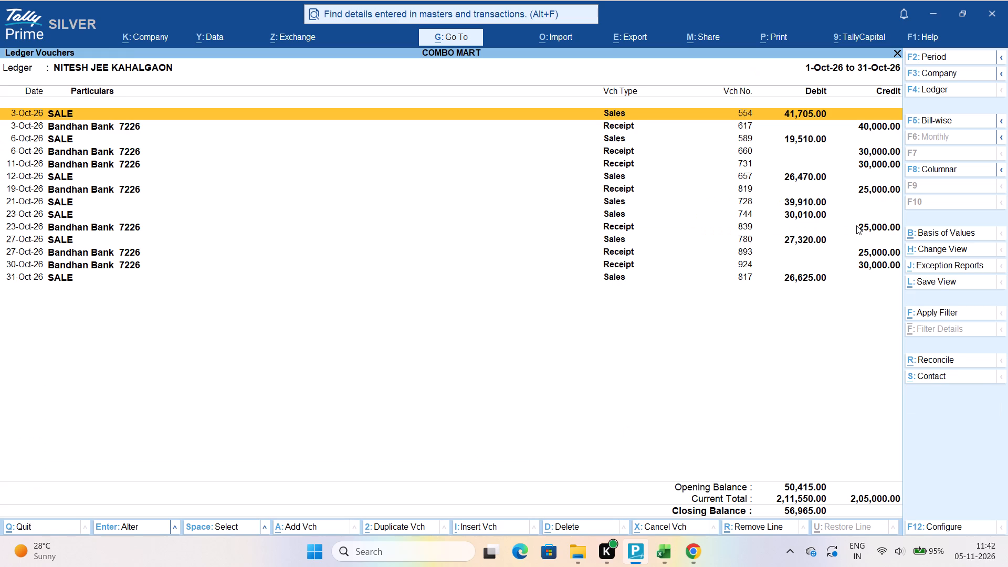
{"action": "key", "text": "Escape"}
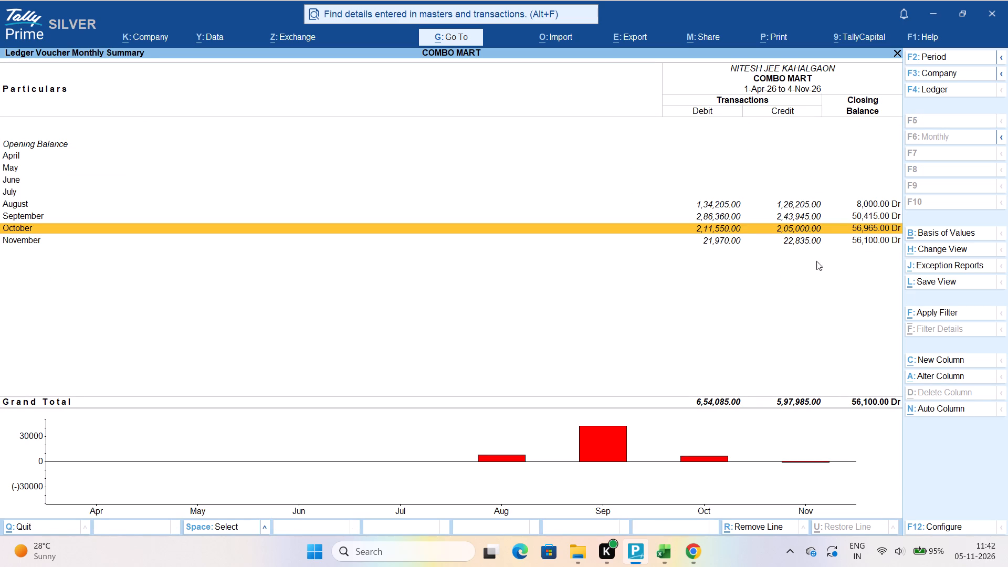
{"action": "double_click", "coordinate": [791, 242]}
{"action": "triple_click", "coordinate": [791, 242]}
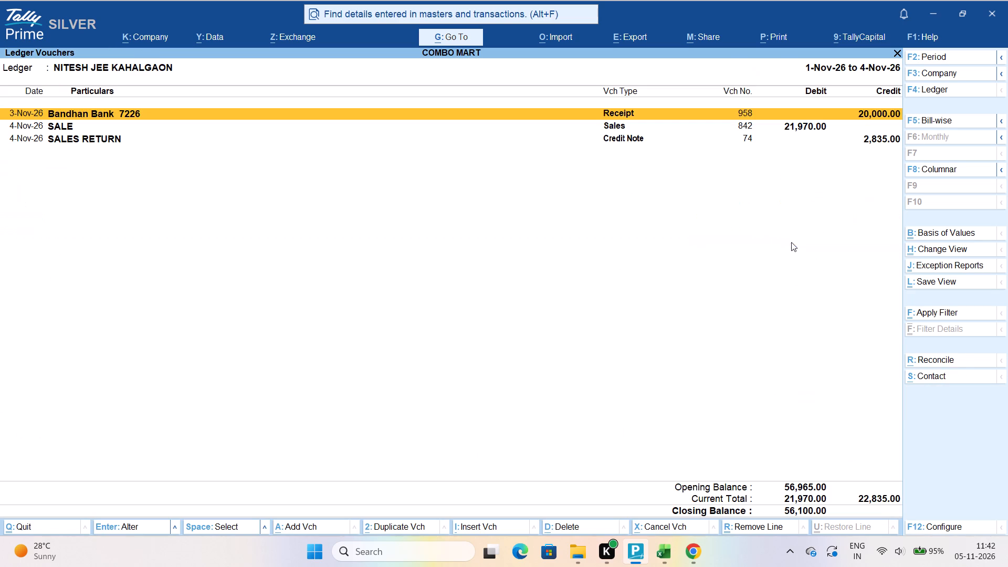
{"action": "left_click", "coordinate": [654, 553]}
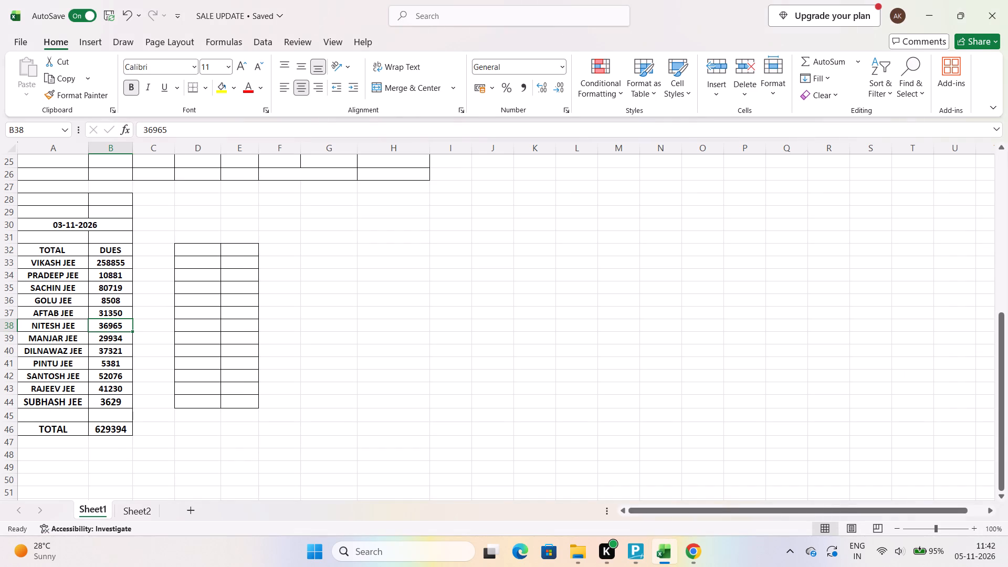
{"action": "key", "text": "BackSpace"}
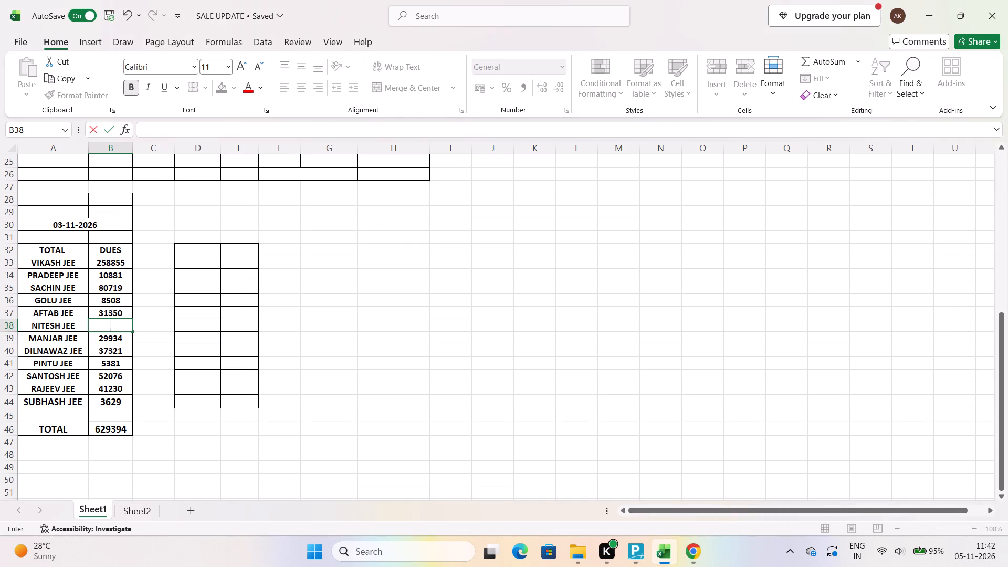
{"action": "type", "text": "56100"}
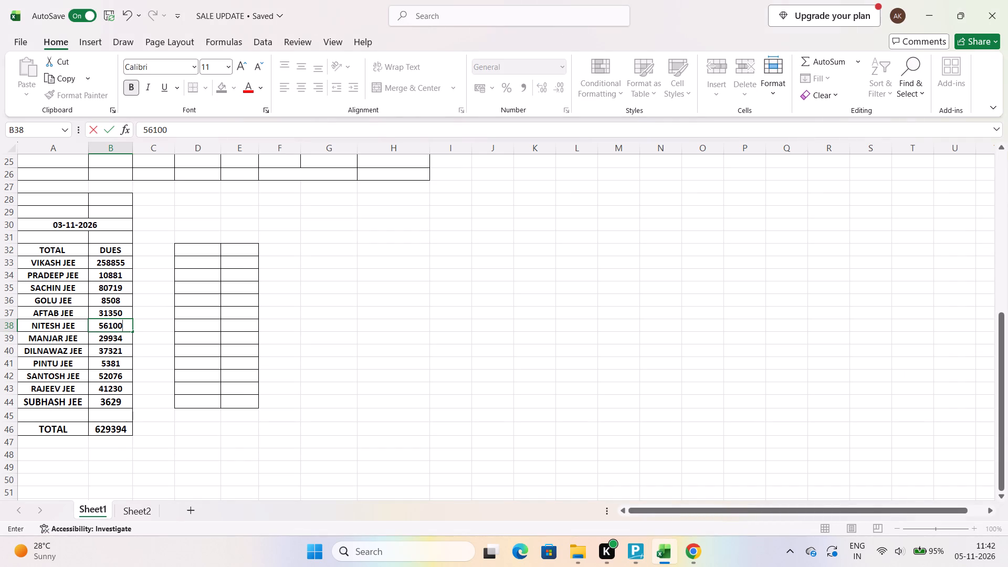
{"action": "left_click", "coordinate": [106, 340]}
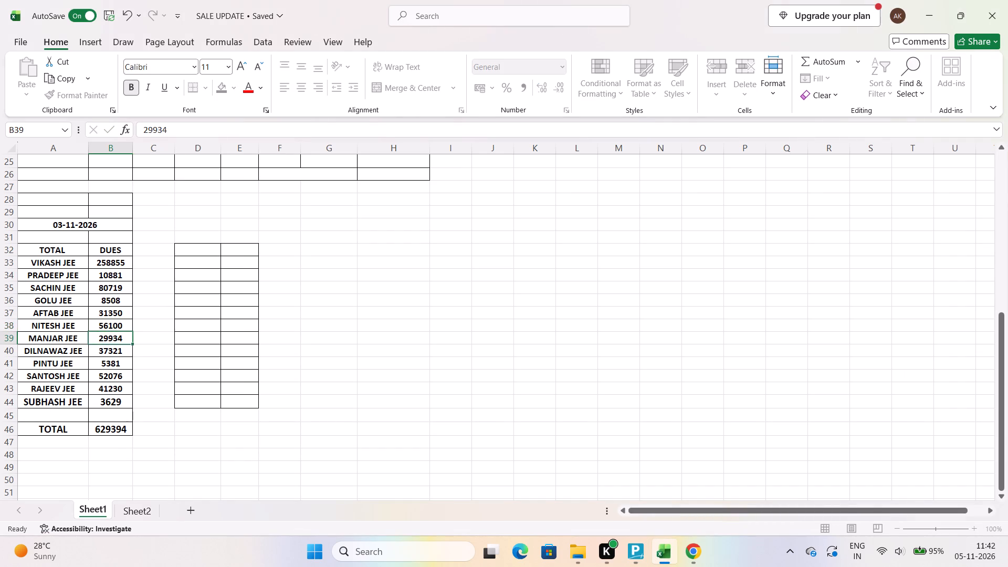
{"action": "left_click", "coordinate": [103, 351]}
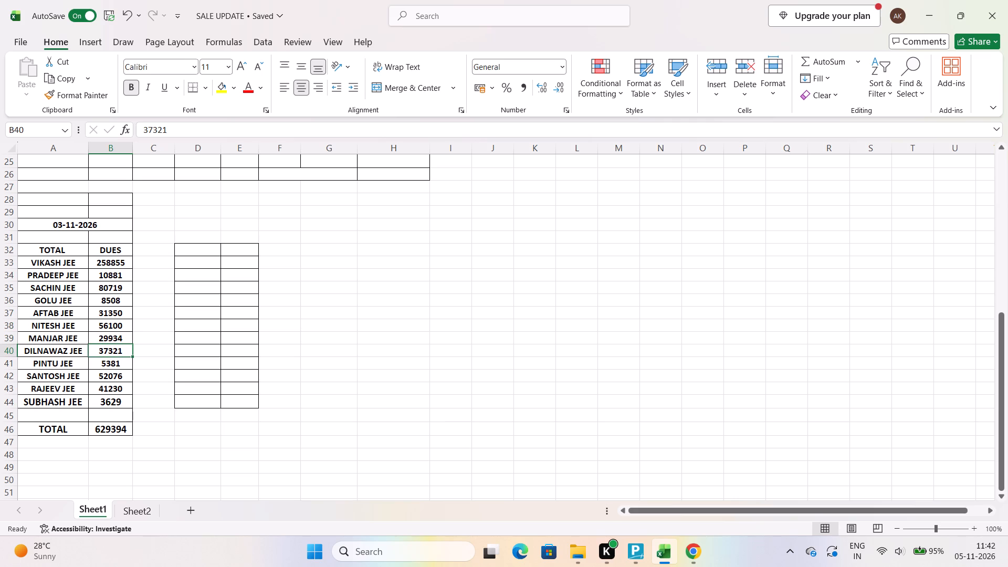
{"action": "left_click", "coordinate": [107, 369]}
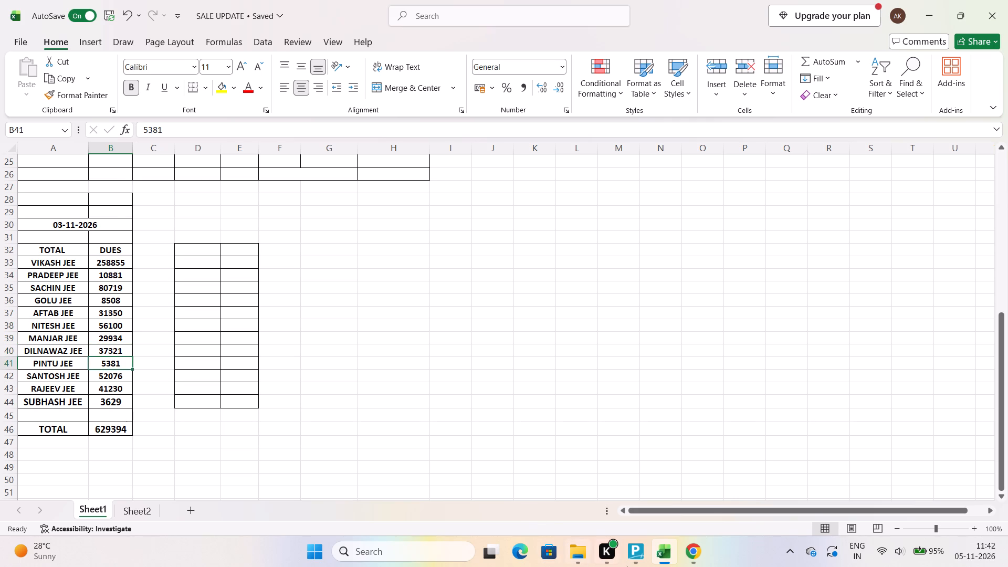
{"action": "left_click", "coordinate": [629, 560]}
{"action": "key", "text": "Escape"}
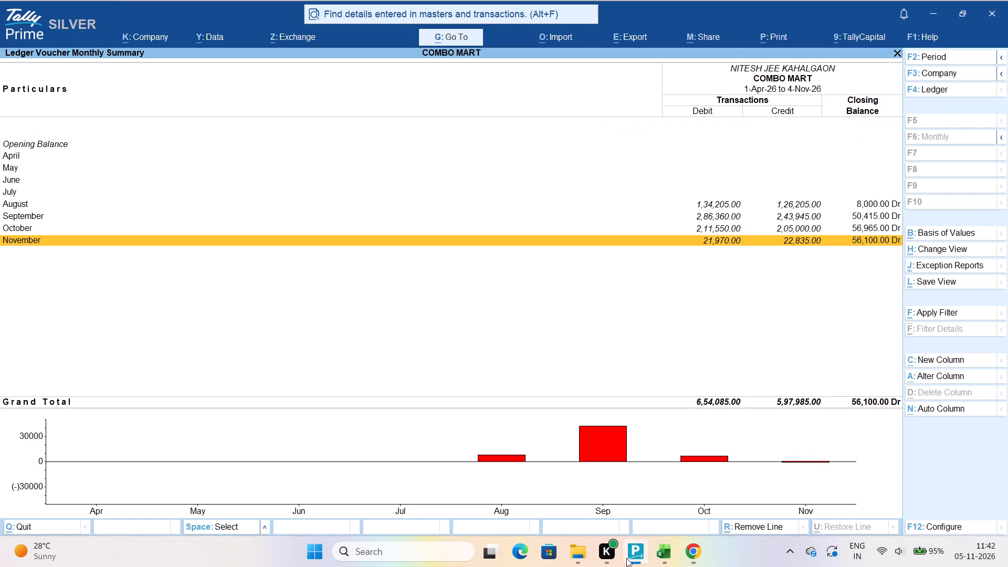
{"action": "type", "text": "PINTU"}
{"action": "key", "text": "Escape"}
{"action": "key", "text": "Escape"}
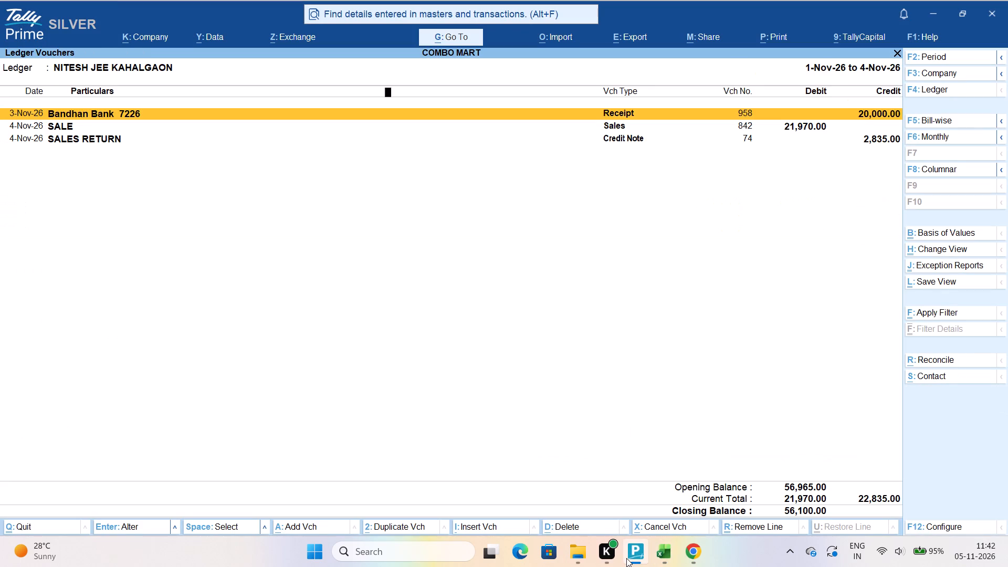
{"action": "type", "text": "PINTU"}
{"action": "key", "text": "period"}
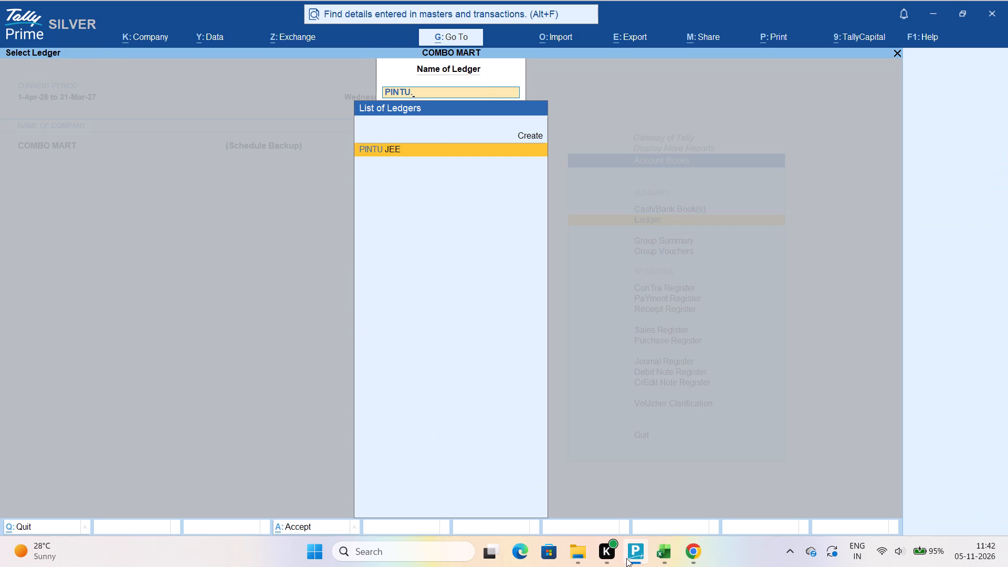
{"action": "key", "text": "Return"}
{"action": "left_click", "coordinate": [662, 548]}
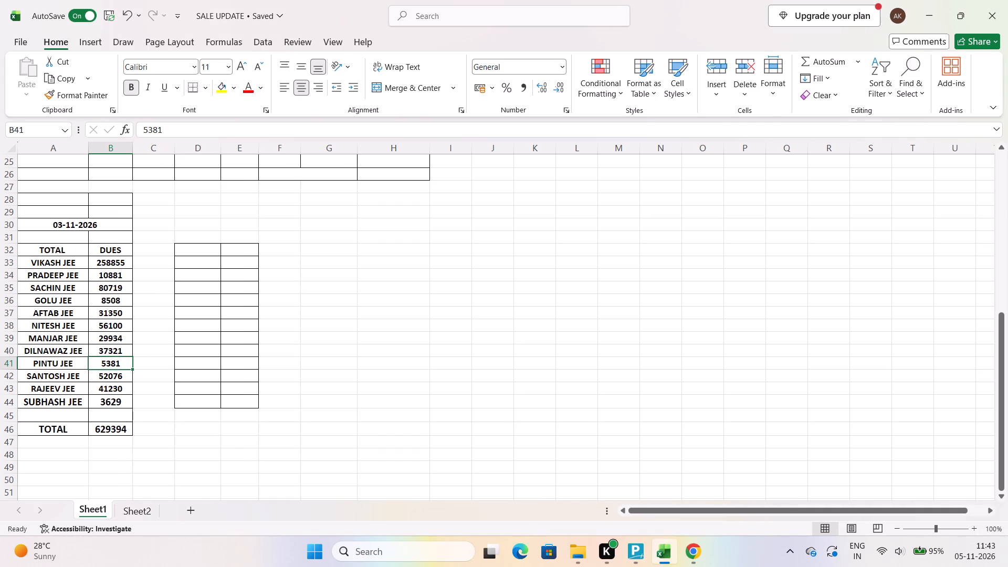
{"action": "key", "text": "BackSpace"}
{"action": "key", "text": "9"}
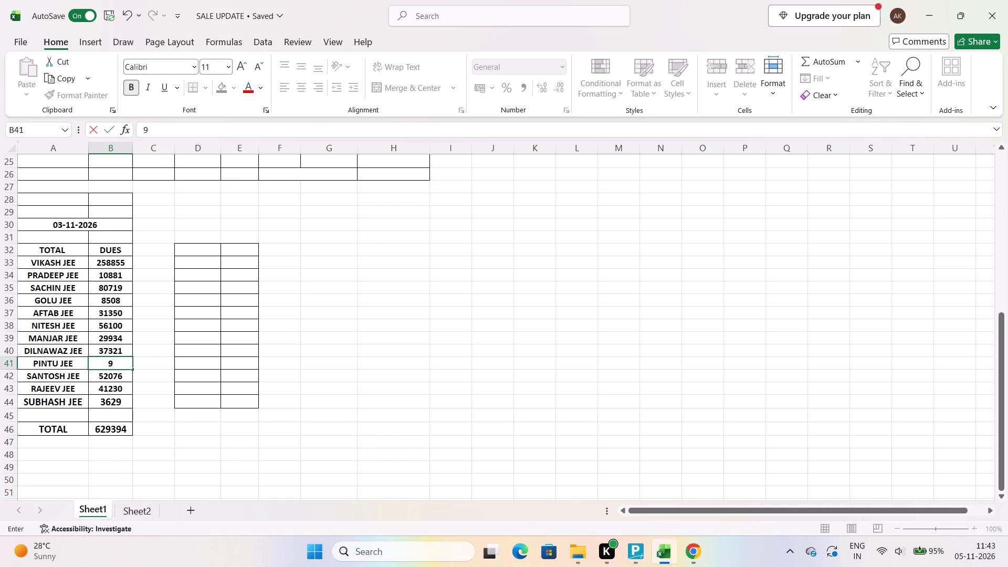
{"action": "key", "text": "BackSpace"}
{"action": "type", "text": "8161"}
{"action": "left_click", "coordinate": [112, 377]}
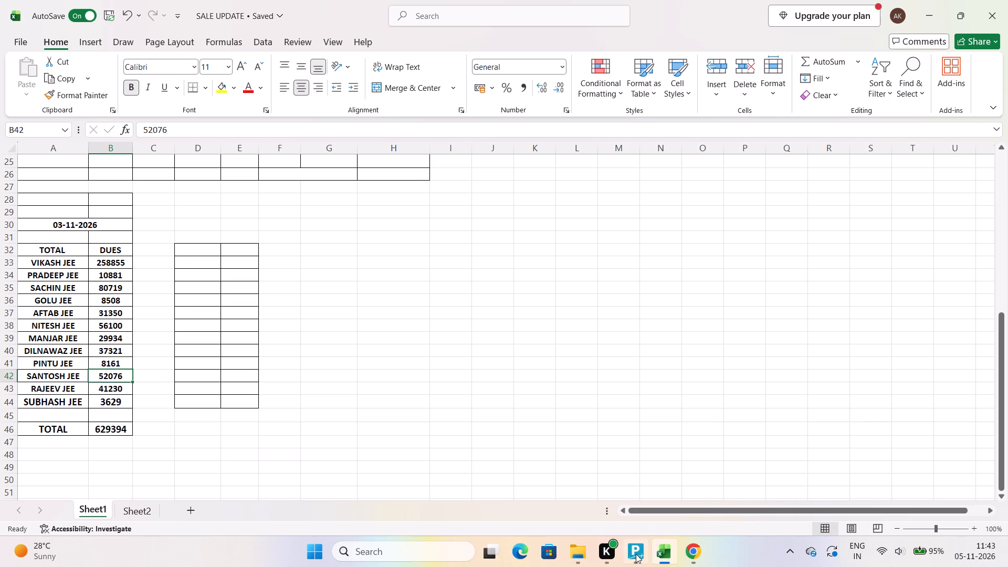
{"action": "left_click", "coordinate": [634, 556]}
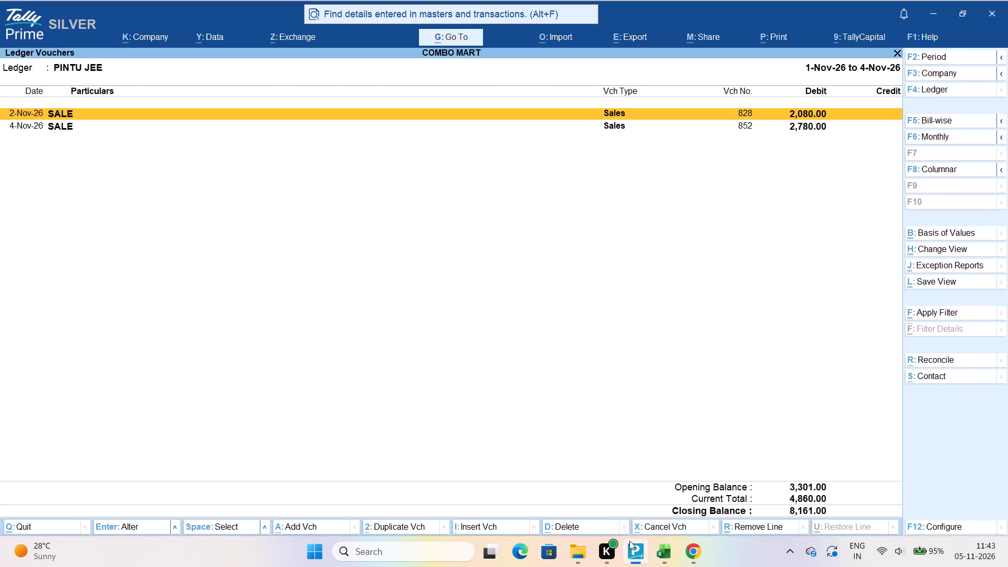
{"action": "key", "text": "Escape"}
{"action": "type", "text": "SANTOSH"}
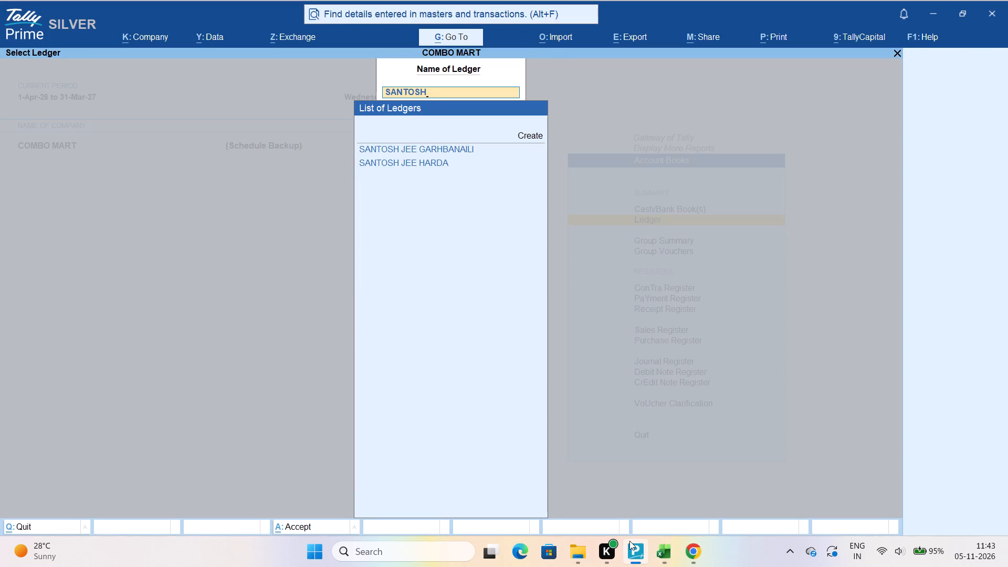
{"action": "key", "text": "Down"}
{"action": "key", "text": "Down"}
{"action": "key", "text": "Return"}
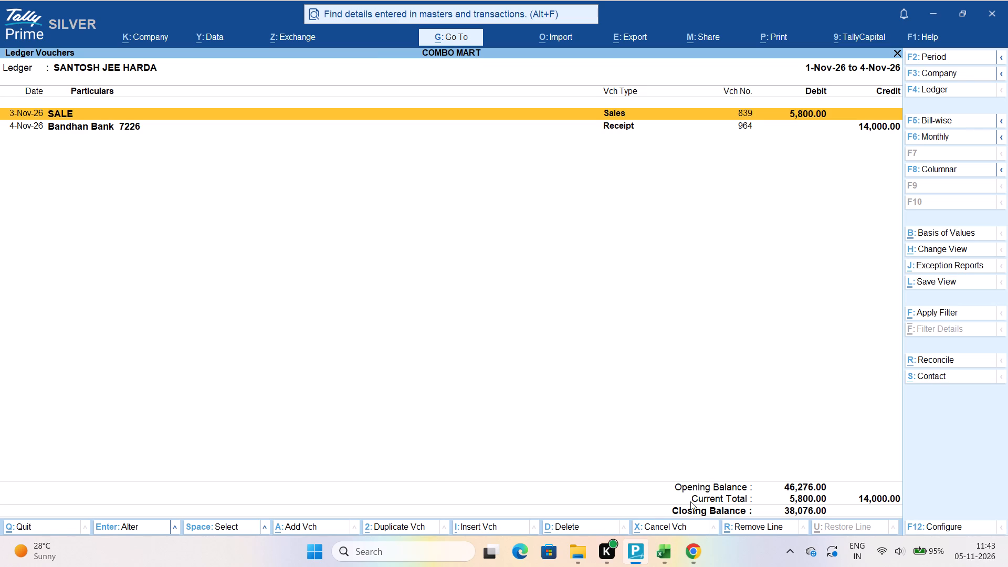
{"action": "left_click", "coordinate": [663, 554]}
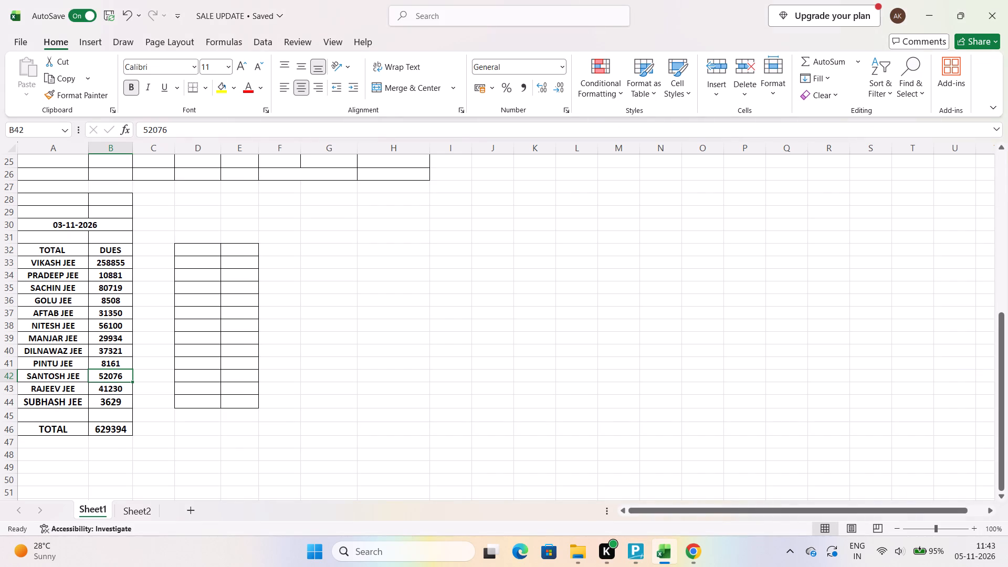
{"action": "key", "text": "BackSpace"}
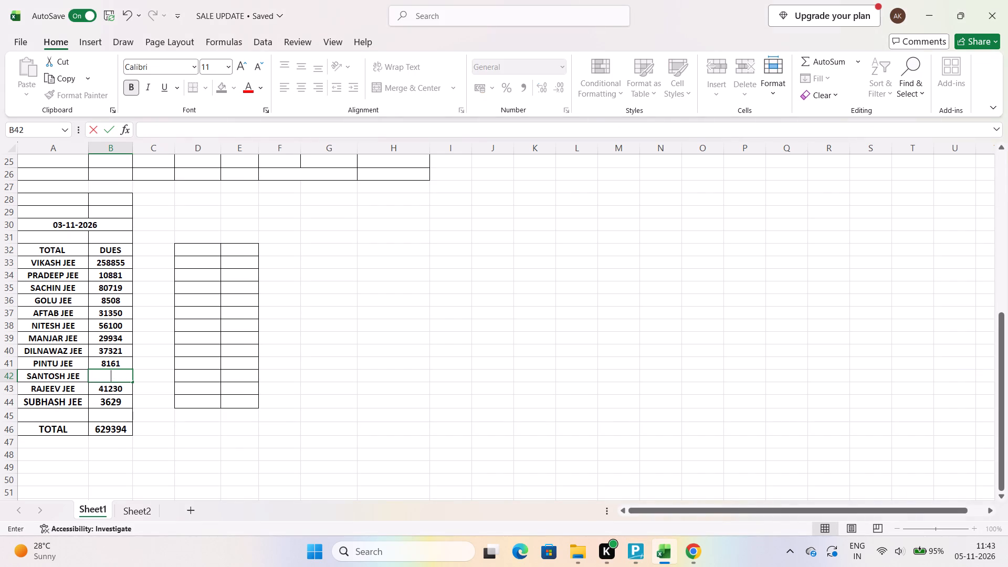
{"action": "key", "text": "3"}
{"action": "key", "text": "8"}
{"action": "type", "text": "076"}
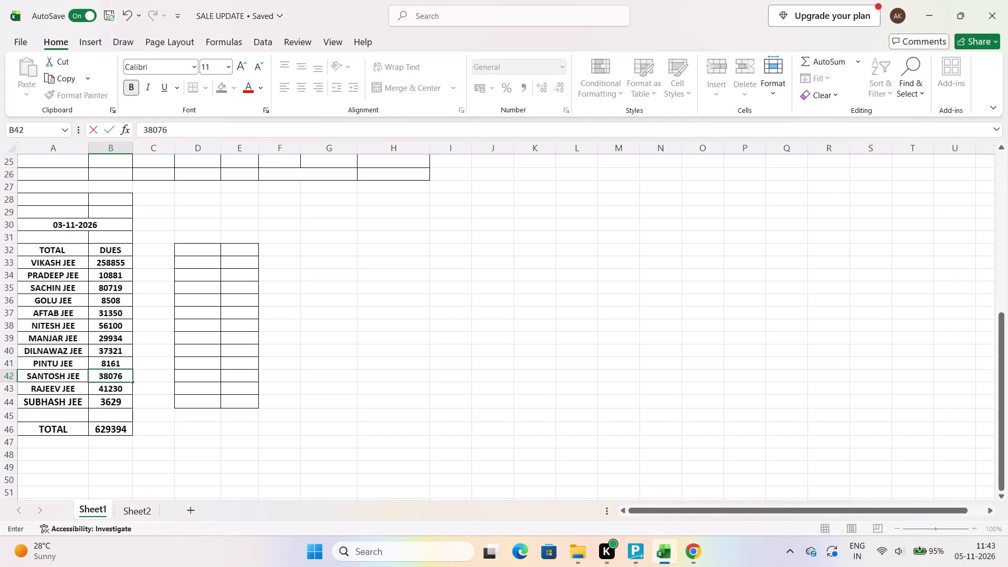
{"action": "left_click", "coordinate": [111, 385]}
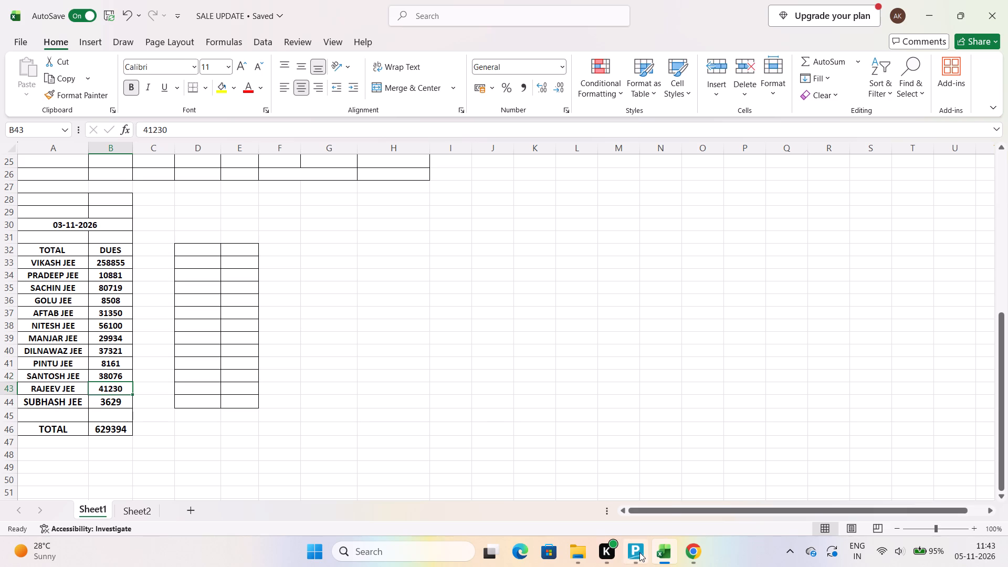
Check the Rajeev Jee ledger's closing balance in TallyPrime against his dues in the Excel dues table.
{"action": "left_click", "coordinate": [639, 552]}
{"action": "key", "text": "Escape"}
{"action": "type", "text": "RAJEE"}
{"action": "key", "text": "Return"}
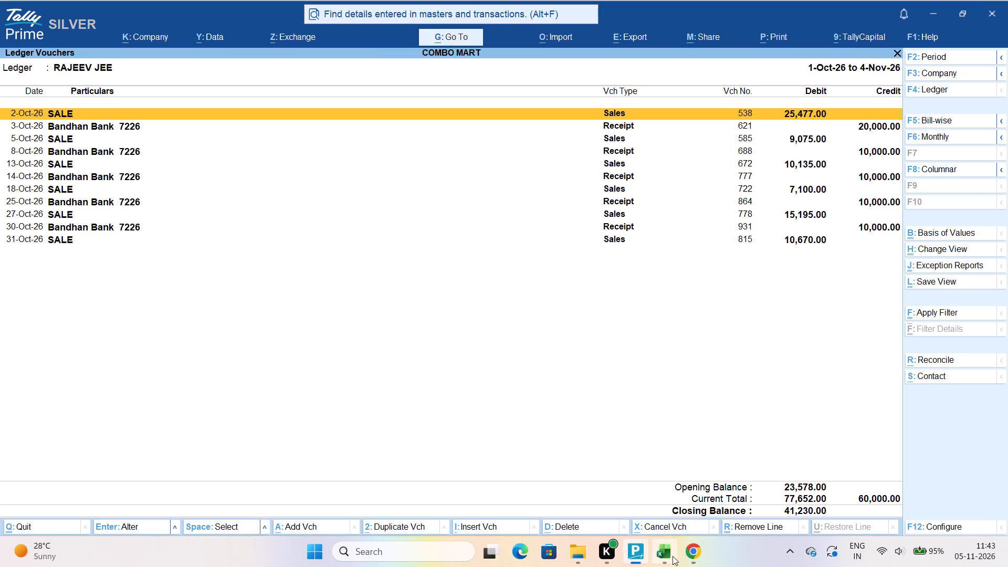
{"action": "left_click", "coordinate": [673, 561]}
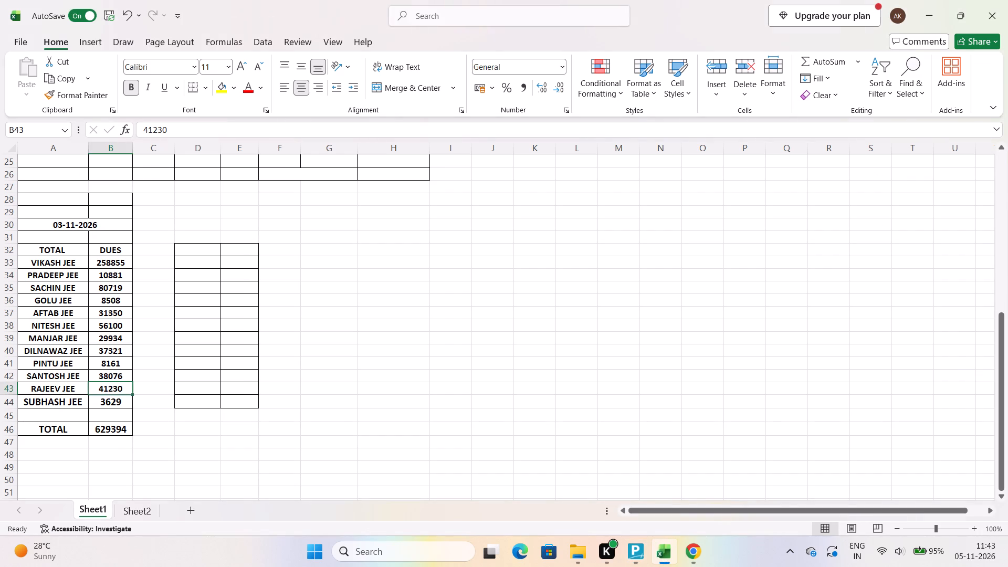
Clear the Subhash Jee entry, both dues amount and name, from the last party row of the dues table.
{"action": "left_click", "coordinate": [115, 404]}
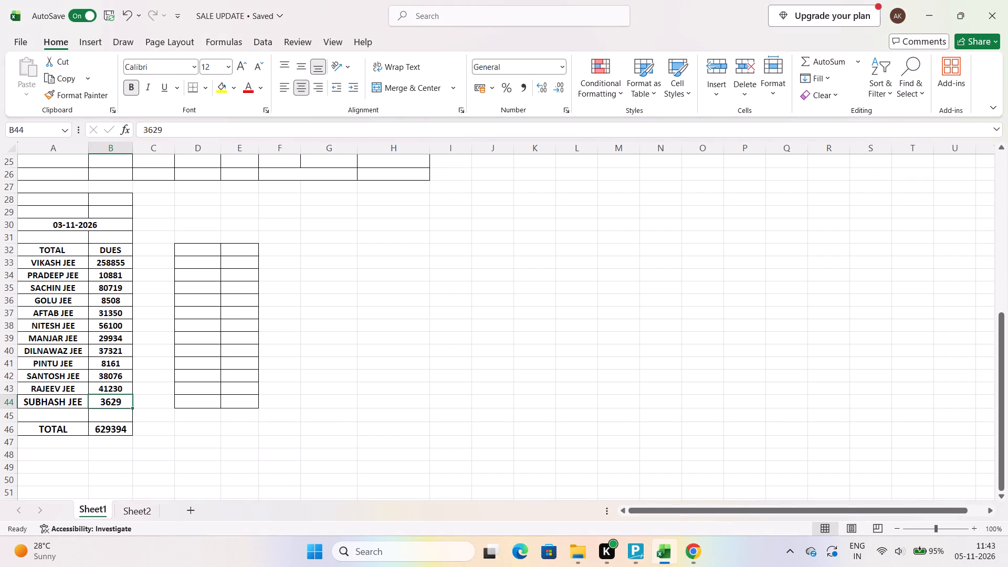
{"action": "key", "text": "BackSpace"}
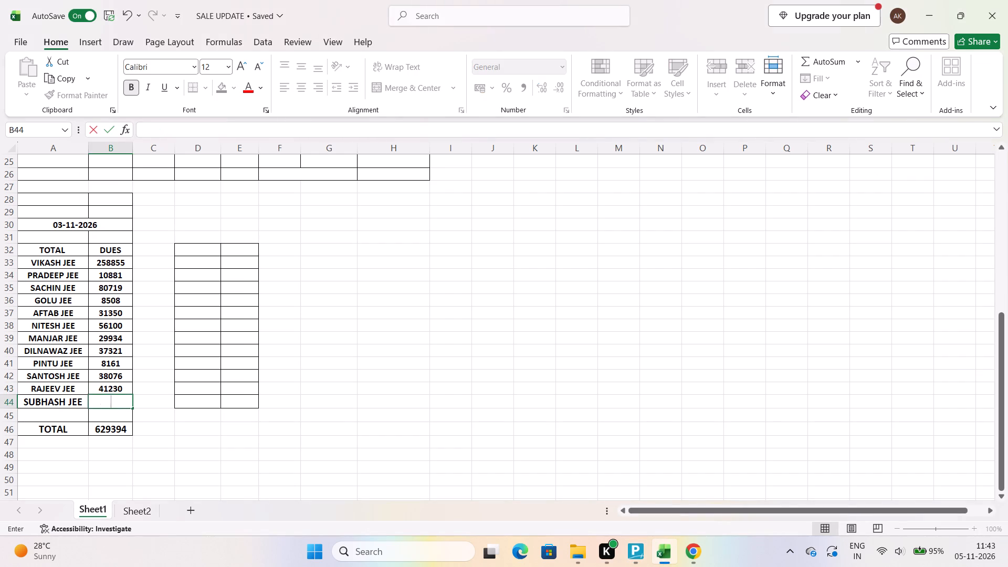
{"action": "left_click", "coordinate": [40, 400]}
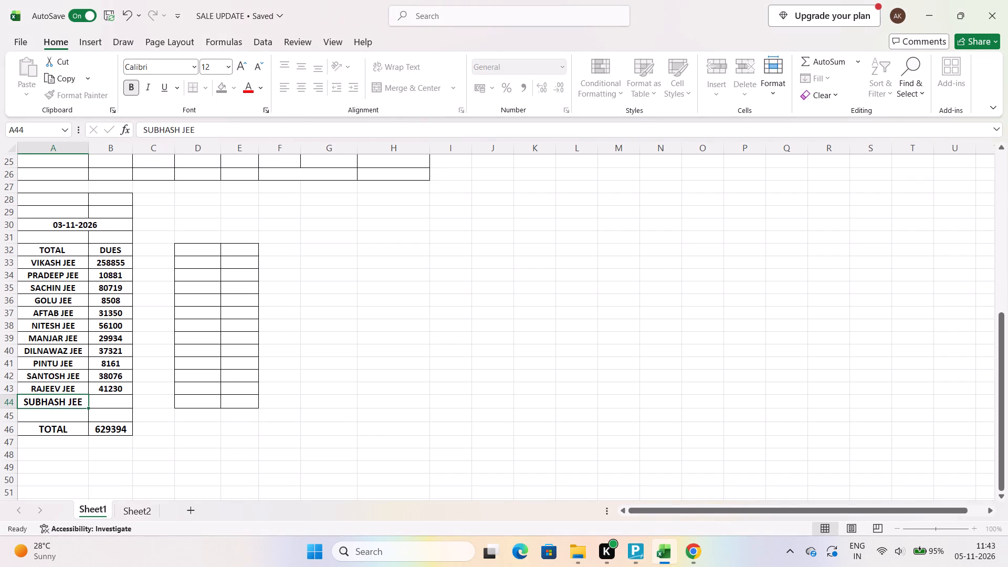
{"action": "key", "text": "BackSpace"}
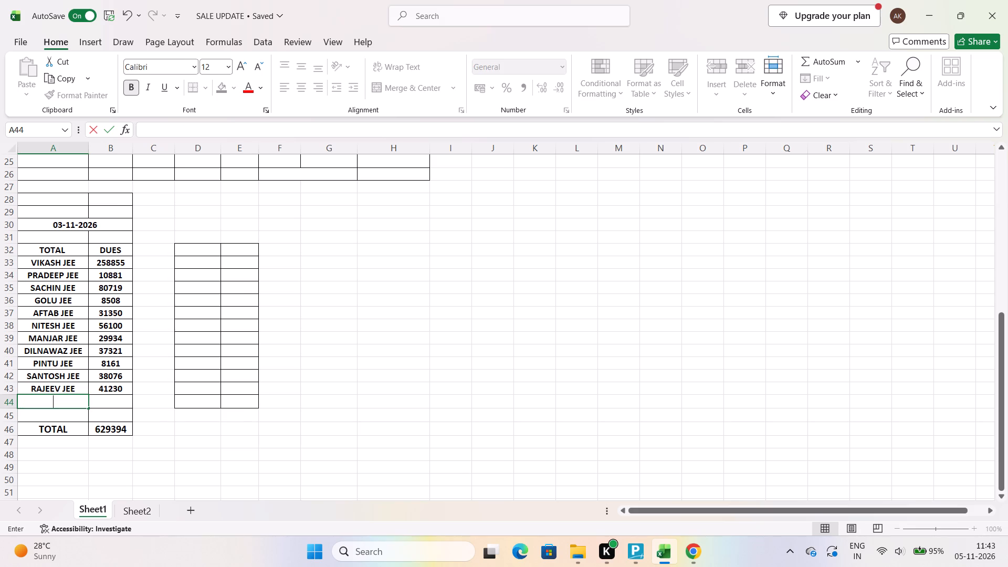
{"action": "left_click_drag", "start_coordinate": [110, 240], "coordinate": [110, 256]}
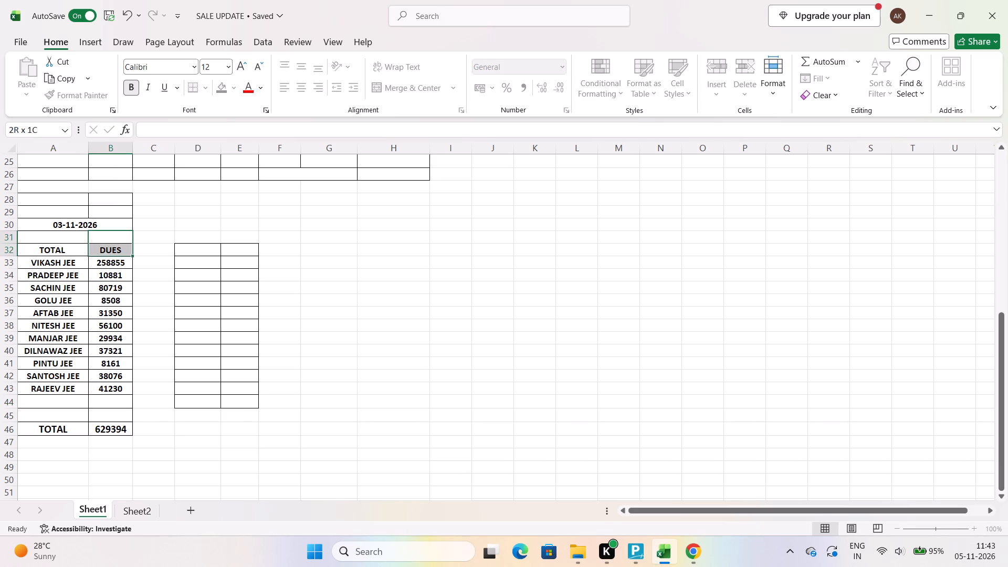
Sum the DUES column, set the dues table's TOTAL to 601135, and recheck it against the parties' amounts.
{"action": "left_click_drag", "start_coordinate": [110, 256], "coordinate": [118, 395]}
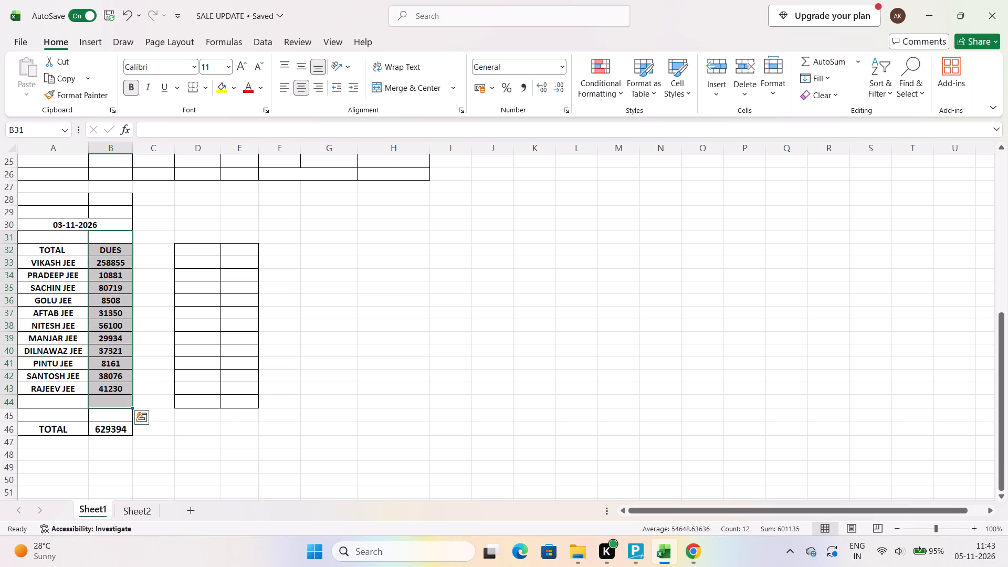
{"action": "left_click", "coordinate": [116, 428]}
{"action": "key", "text": "BackSpace"}
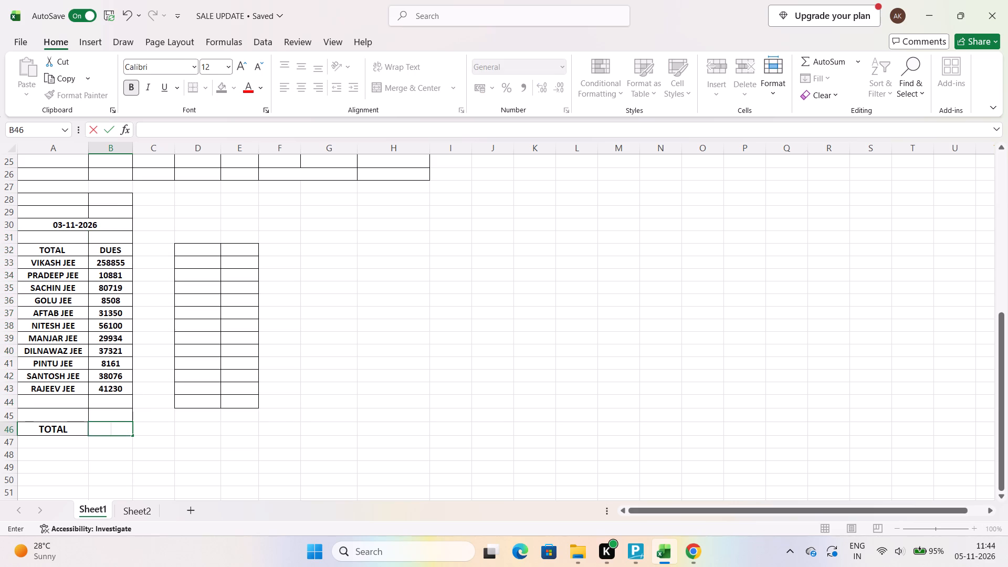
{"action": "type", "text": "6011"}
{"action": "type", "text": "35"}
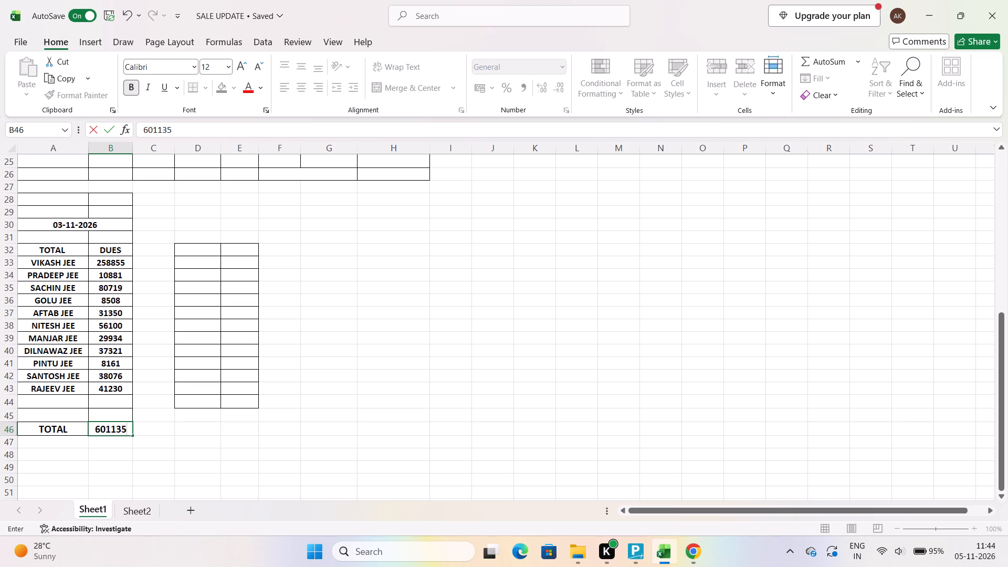
{"action": "left_click_drag", "start_coordinate": [113, 238], "coordinate": [120, 384]}
{"action": "left_click", "coordinate": [120, 384]}
{"action": "left_click_drag", "start_coordinate": [109, 228], "coordinate": [109, 240]}
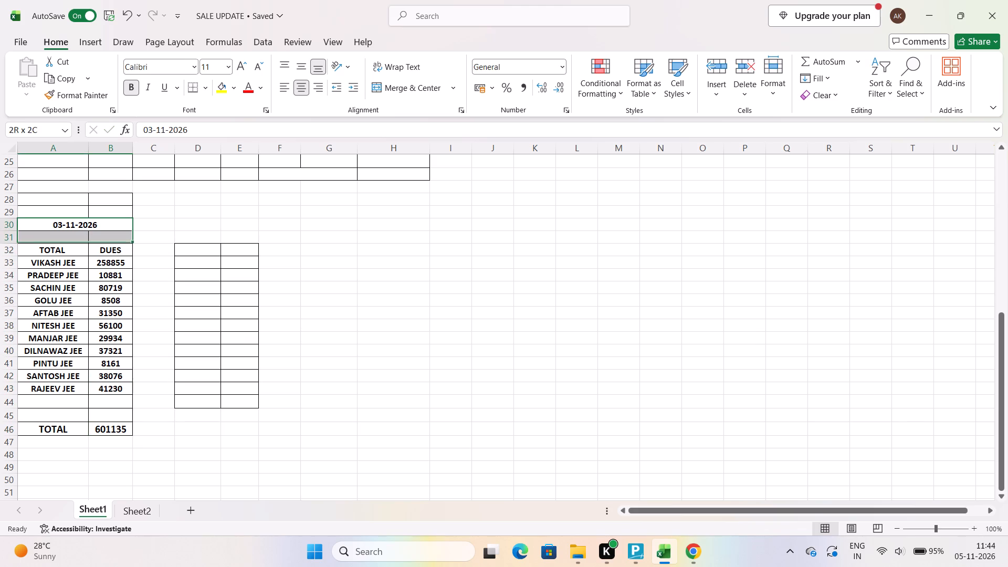
{"action": "left_click_drag", "start_coordinate": [109, 240], "coordinate": [109, 322]}
{"action": "left_click", "coordinate": [299, 261]}
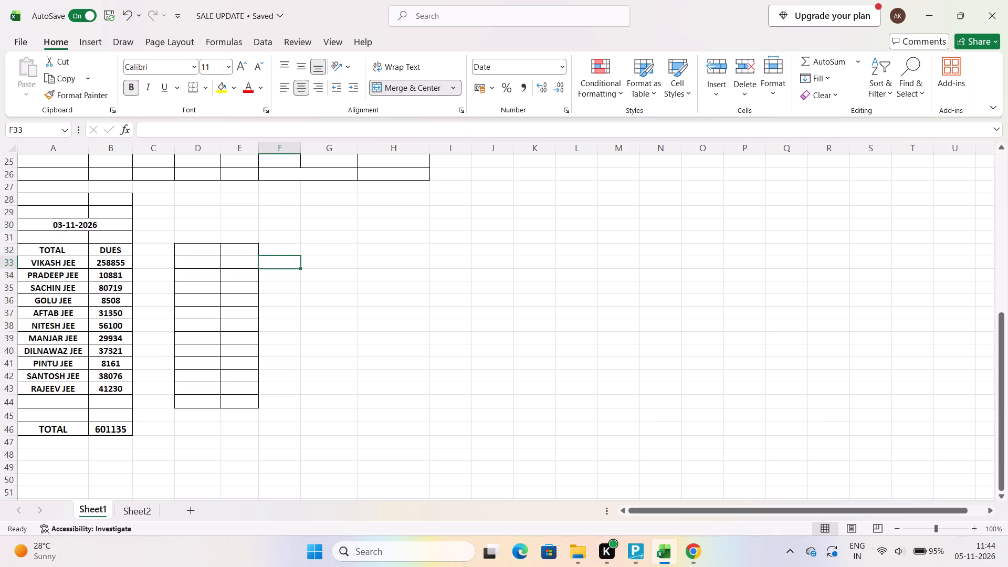
{"action": "left_click_drag", "start_coordinate": [113, 236], "coordinate": [118, 386]}
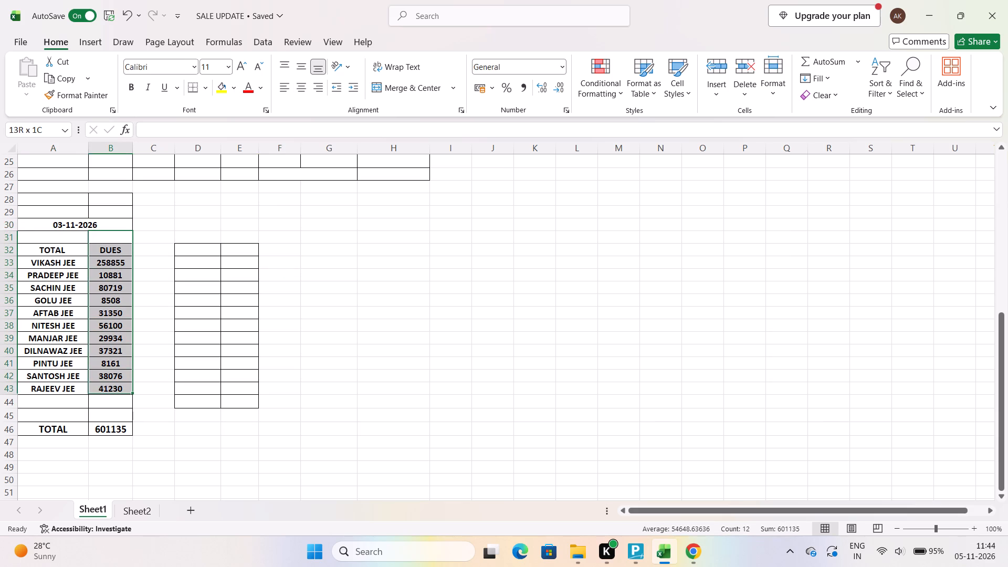
{"action": "left_click_drag", "start_coordinate": [118, 386], "coordinate": [118, 388]}
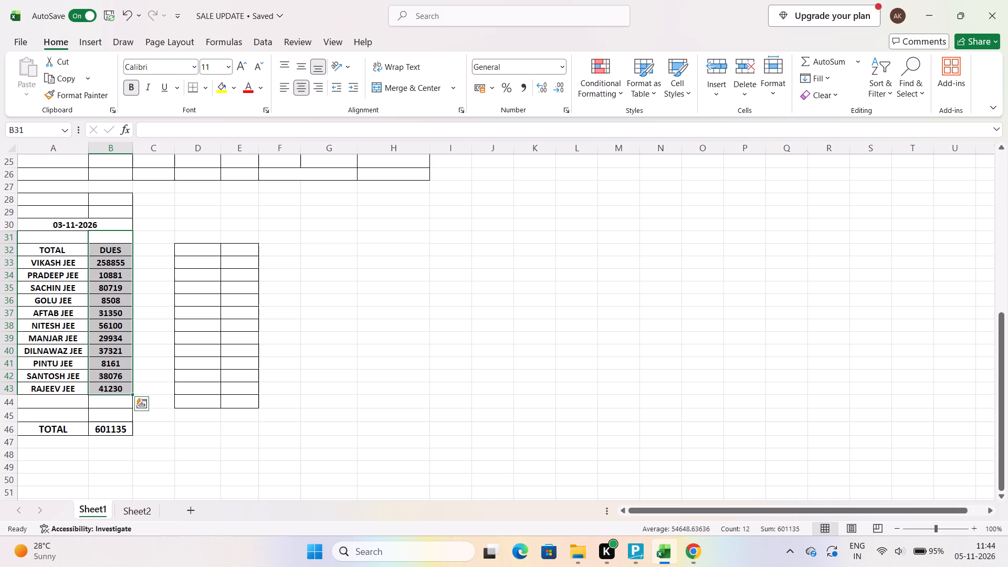
Change the date above the sales table to 04-11-2026.
{"action": "scroll", "coordinate": [136, 285], "scroll_direction": "up", "scroll_amount": 4}
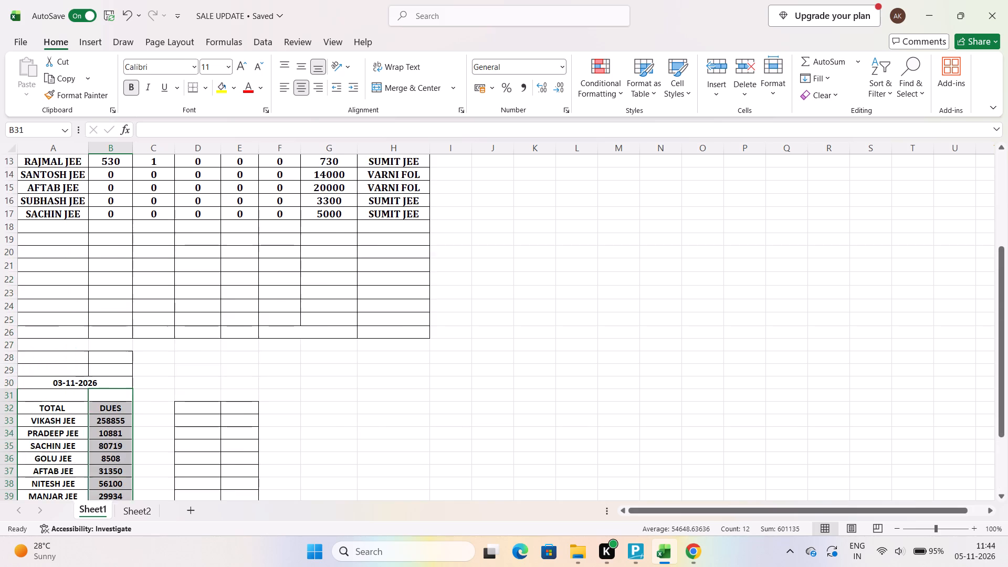
{"action": "scroll", "coordinate": [139, 283], "scroll_direction": "up", "scroll_amount": 11}
{"action": "double_click", "coordinate": [183, 171]}
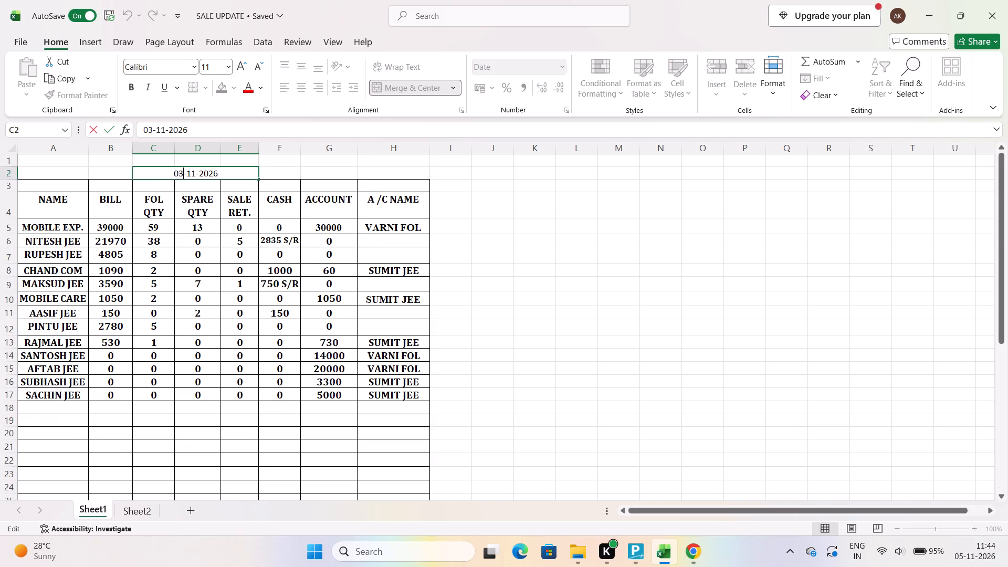
{"action": "key", "text": "BackSpace"}
{"action": "key", "text": "4"}
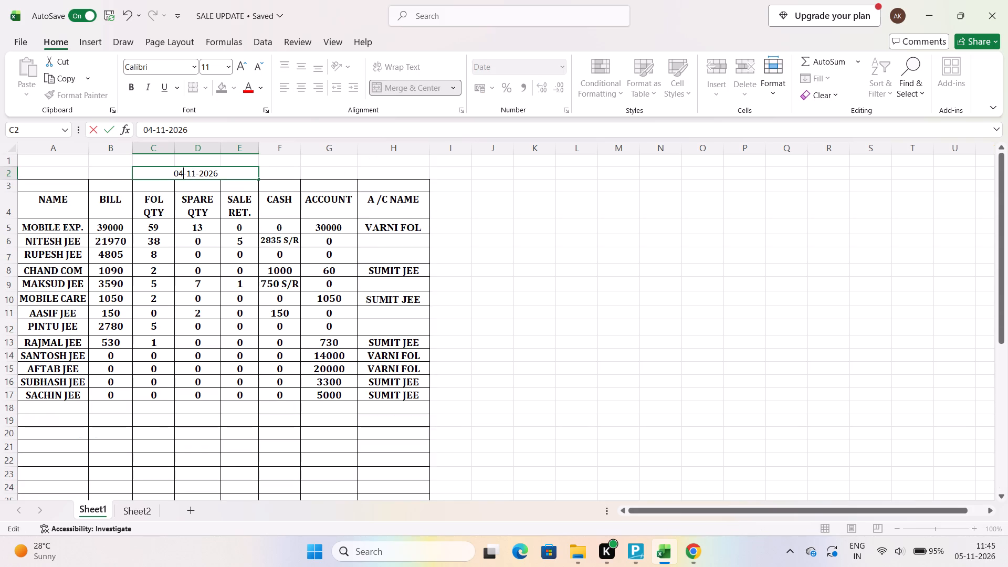
Change the date above the dues table to 04-11-2026.
{"action": "scroll", "coordinate": [165, 237], "scroll_direction": "down", "scroll_amount": 5}
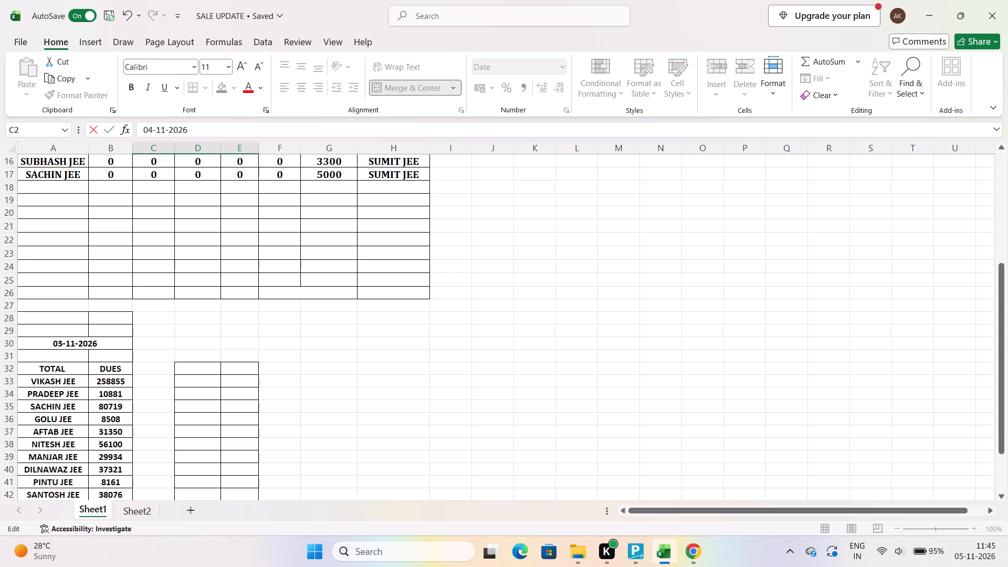
{"action": "double_click", "coordinate": [59, 343]}
{"action": "left_click", "coordinate": [64, 343]}
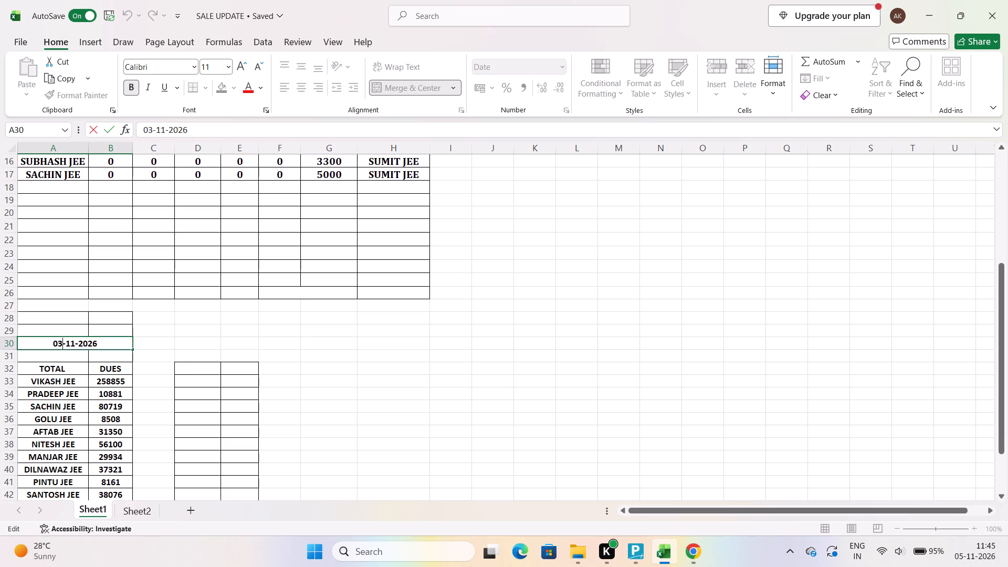
{"action": "key", "text": "BackSpace"}
{"action": "key", "text": "4"}
{"action": "key", "text": "space"}
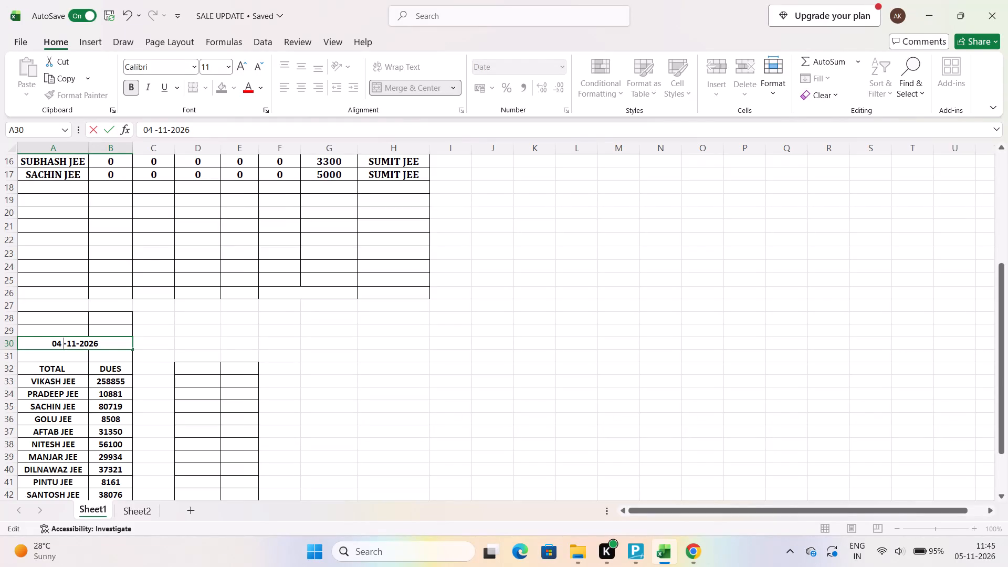
{"action": "left_click", "coordinate": [68, 341]}
{"action": "key", "text": "space"}
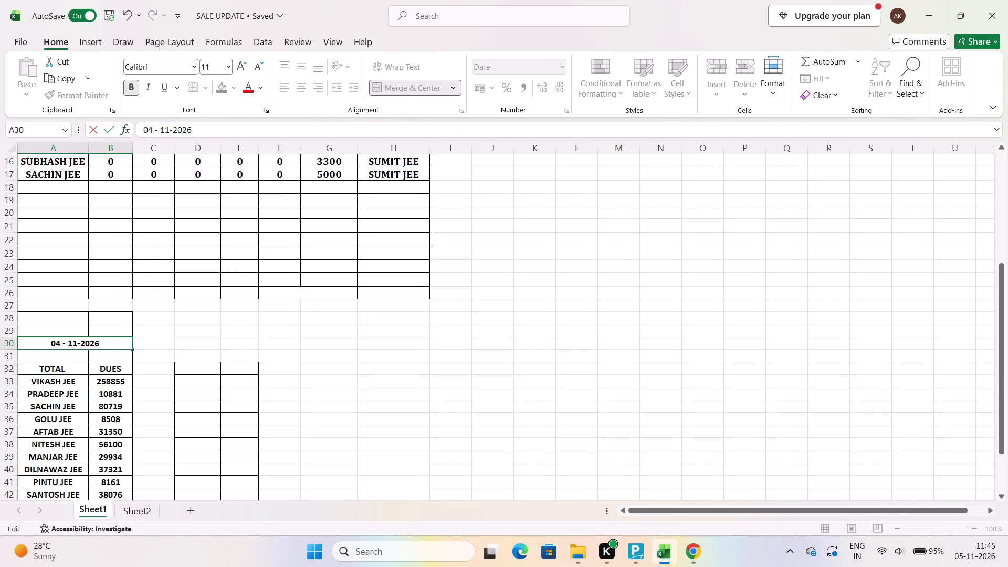
{"action": "left_click", "coordinate": [78, 344]}
{"action": "key", "text": "space"}
{"action": "double_click", "coordinate": [81, 343]}
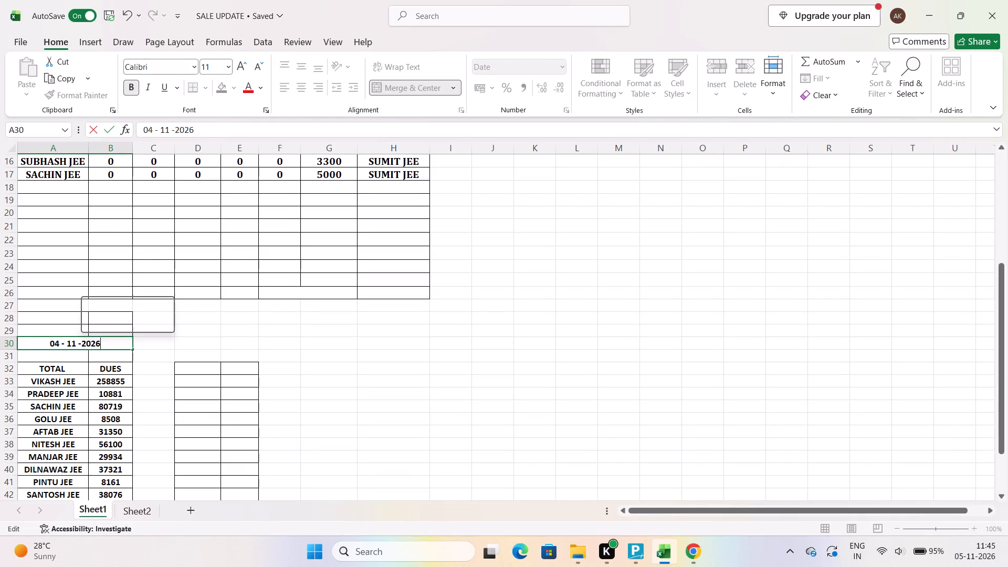
{"action": "key", "text": "space"}
{"action": "type", "text": "20"}
{"action": "type", "text": "25"}
{"action": "key", "text": "BackSpace"}
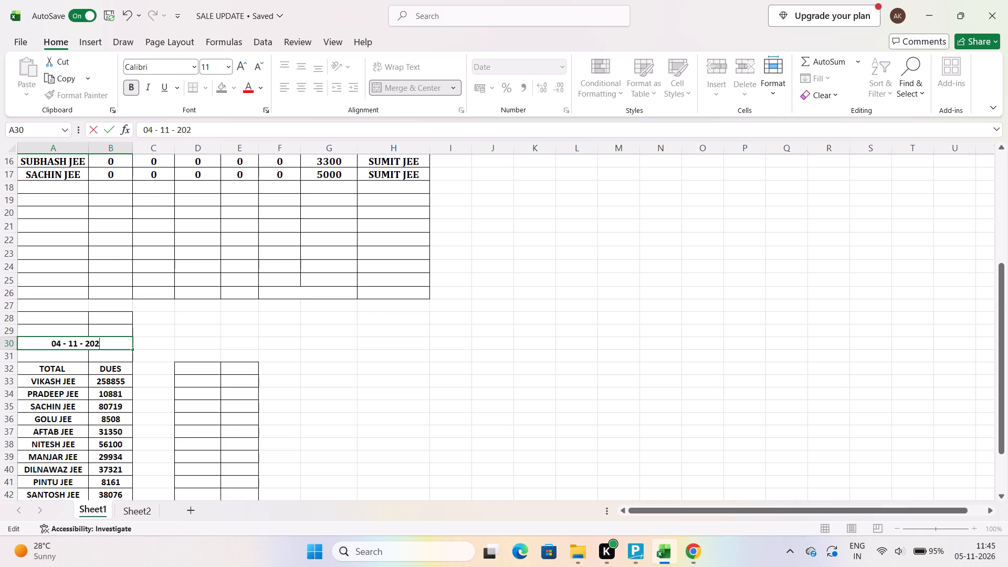
{"action": "key", "text": "6"}
{"action": "left_click", "coordinate": [107, 345]}
Recheck the sum of the parties' dues against the TOTAL in the dues table.
{"action": "scroll", "coordinate": [102, 360], "scroll_direction": "down", "scroll_amount": 2}
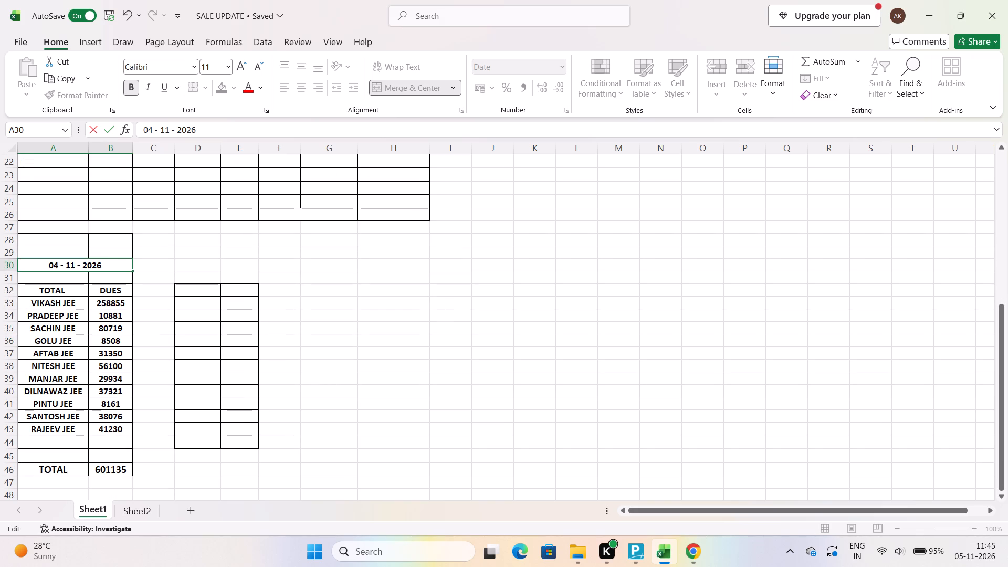
{"action": "left_click_drag", "start_coordinate": [111, 283], "coordinate": [107, 369]}
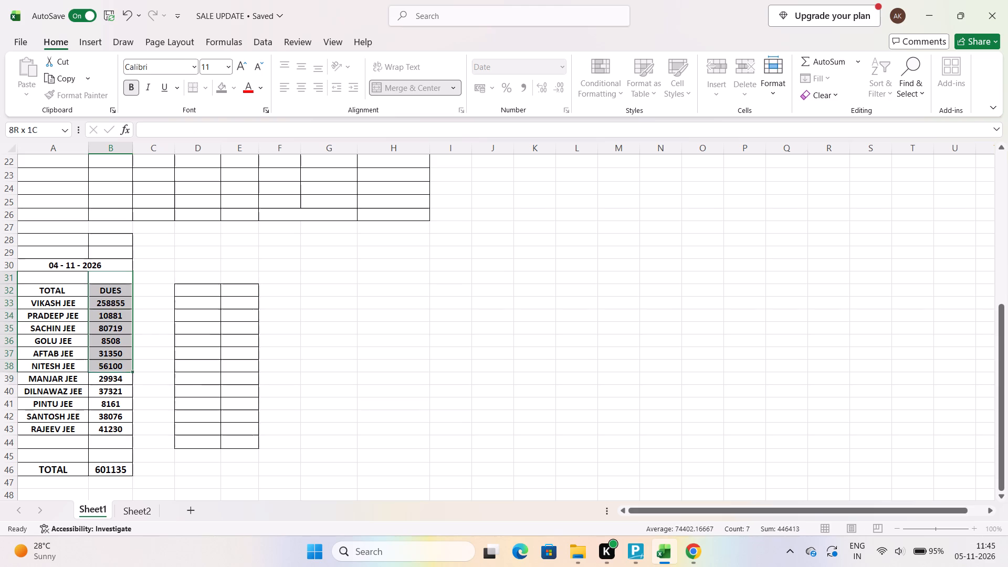
{"action": "left_click_drag", "start_coordinate": [107, 369], "coordinate": [110, 425]}
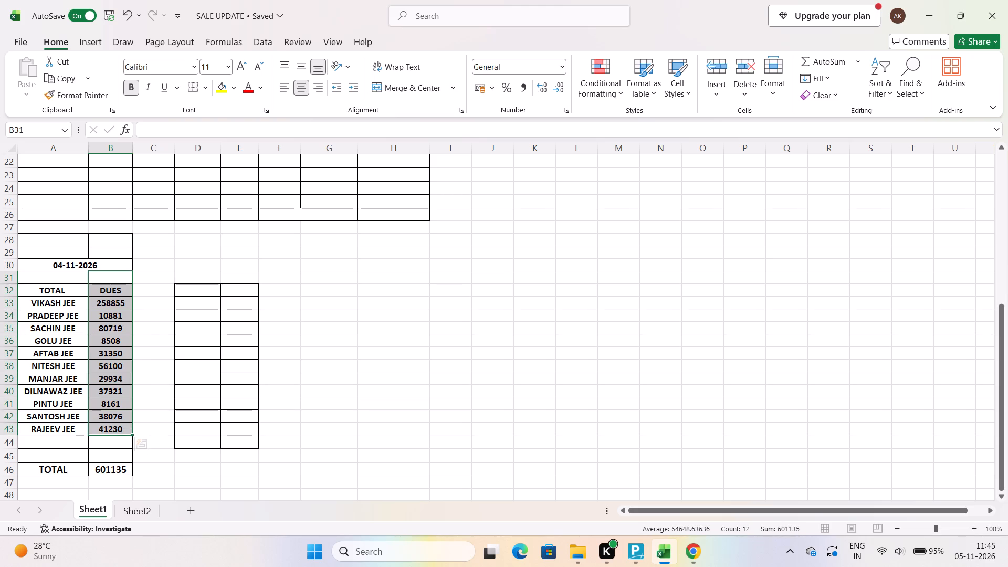
{"action": "left_click", "coordinate": [314, 422]}
Sum the ACCOUNT column of the sales table and enter 74140 as its total in row 23.
{"action": "scroll", "coordinate": [260, 331], "scroll_direction": "up", "scroll_amount": 7}
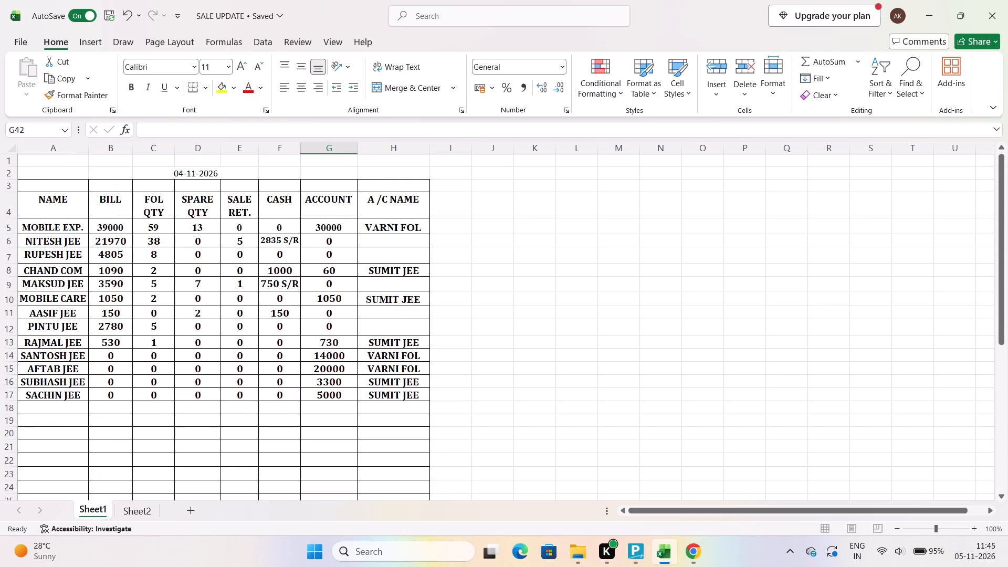
{"action": "scroll", "coordinate": [274, 333], "scroll_direction": "up", "scroll_amount": 3}
{"action": "left_click_drag", "start_coordinate": [327, 212], "coordinate": [325, 390]}
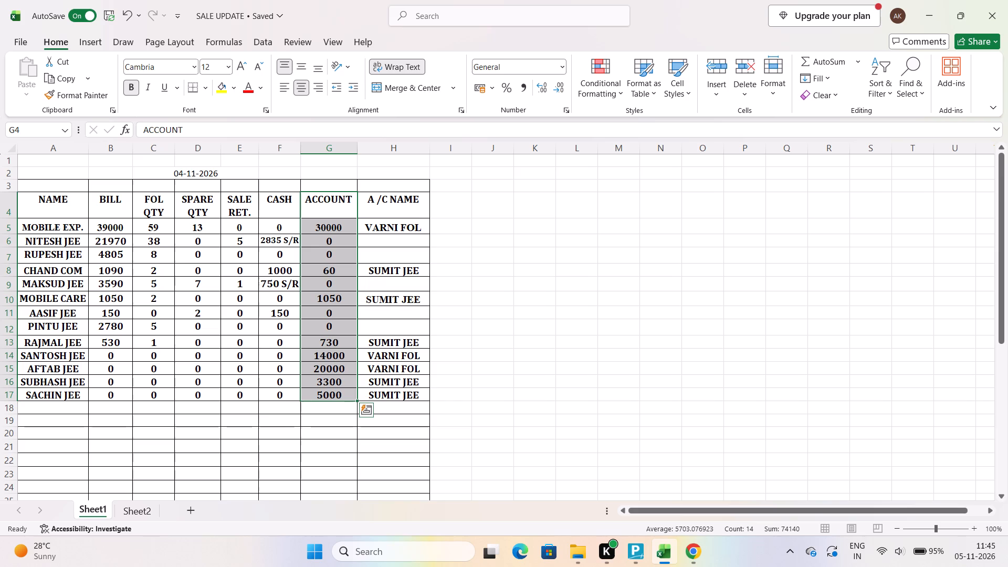
{"action": "scroll", "coordinate": [344, 377], "scroll_direction": "down", "scroll_amount": 2}
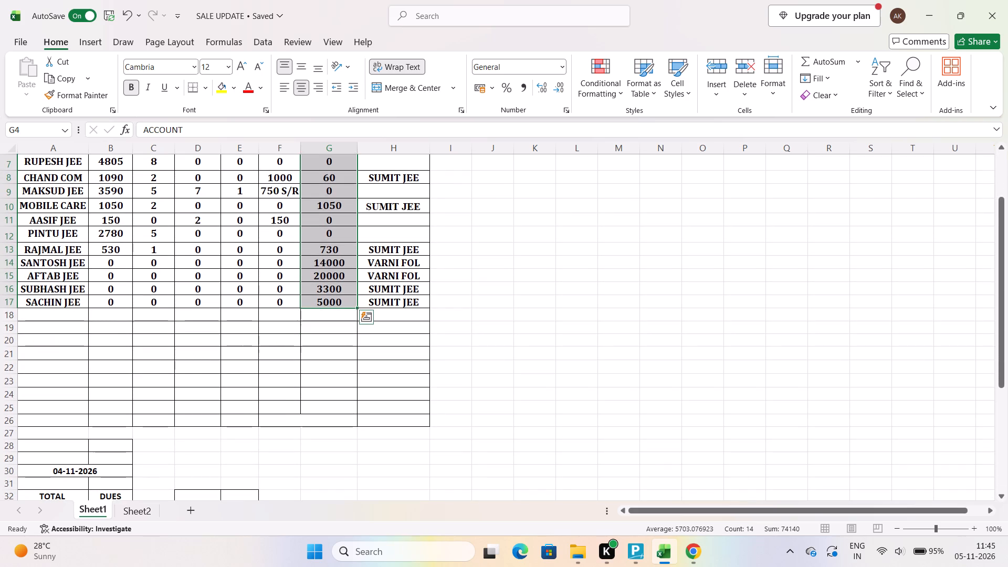
{"action": "left_click", "coordinate": [320, 380]}
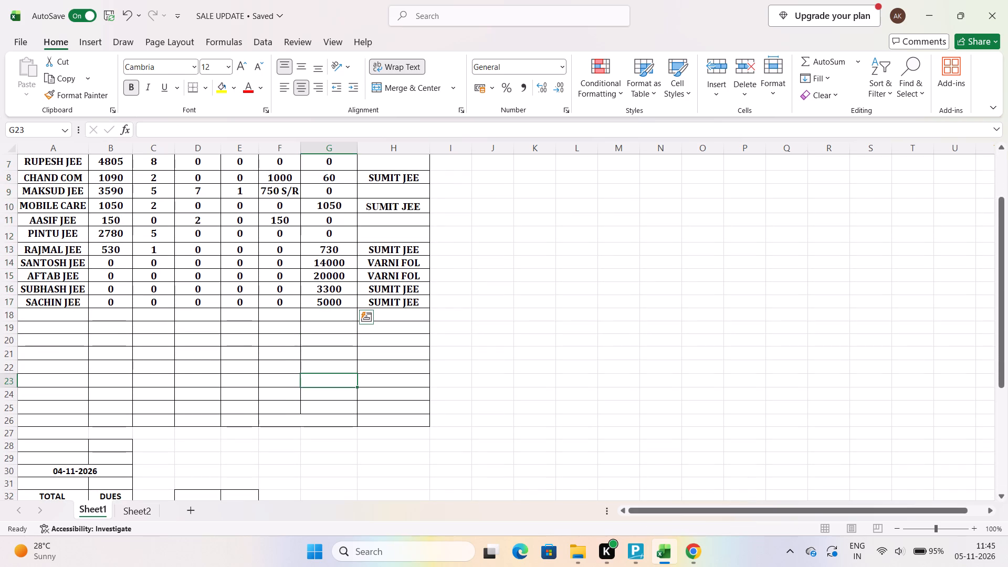
{"action": "key", "text": "4"}
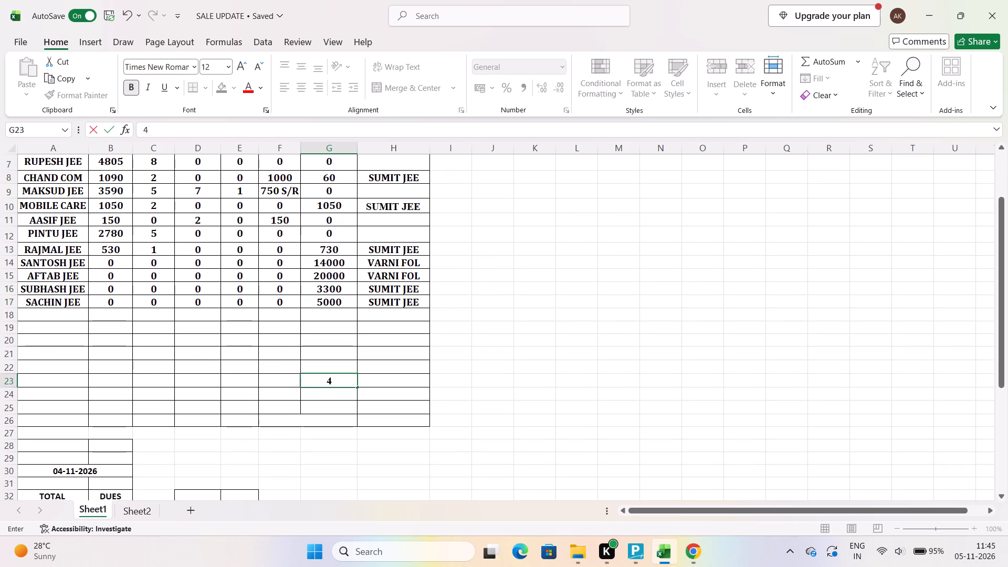
{"action": "key", "text": "BackSpace"}
{"action": "type", "text": "74140"}
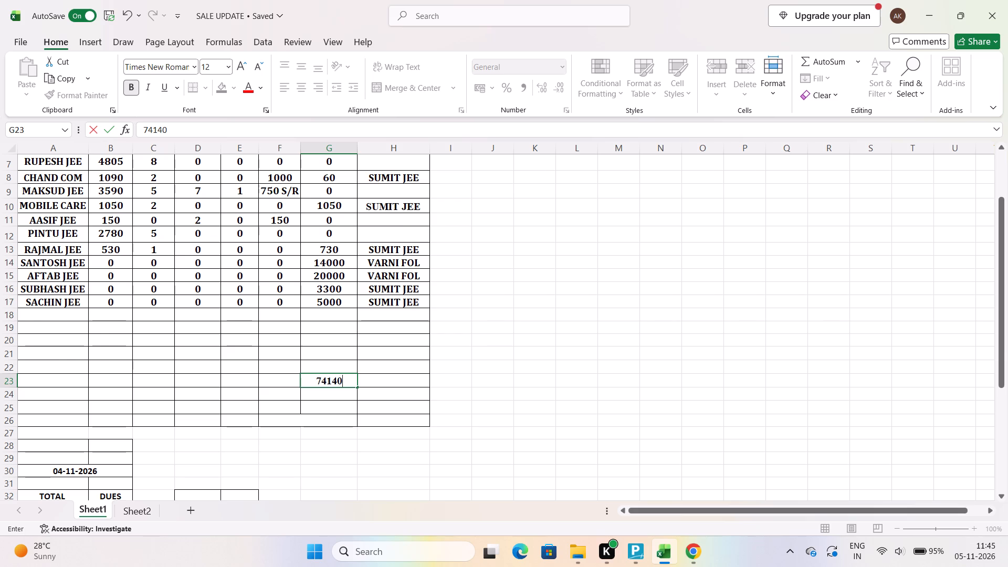
Sum the CASH column of the sales table and enter 1150 as its total in row 23.
{"action": "scroll", "coordinate": [289, 364], "scroll_direction": "up", "scroll_amount": 4}
{"action": "left_click_drag", "start_coordinate": [279, 216], "coordinate": [278, 265]}
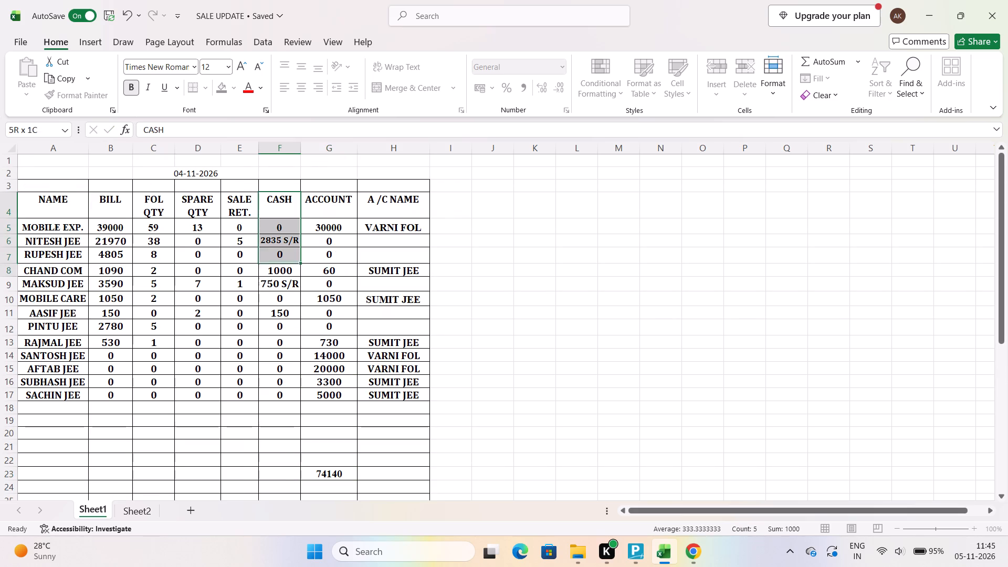
{"action": "left_click_drag", "start_coordinate": [278, 265], "coordinate": [273, 391]}
{"action": "scroll", "coordinate": [396, 402], "scroll_direction": "down", "scroll_amount": 2}
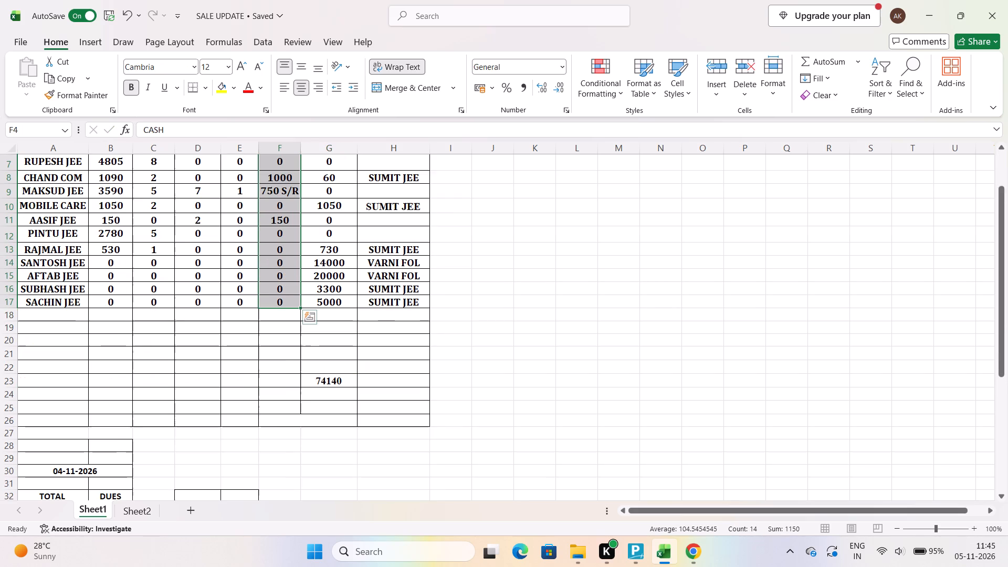
{"action": "left_click", "coordinate": [275, 380]}
{"action": "type", "text": "1150"}
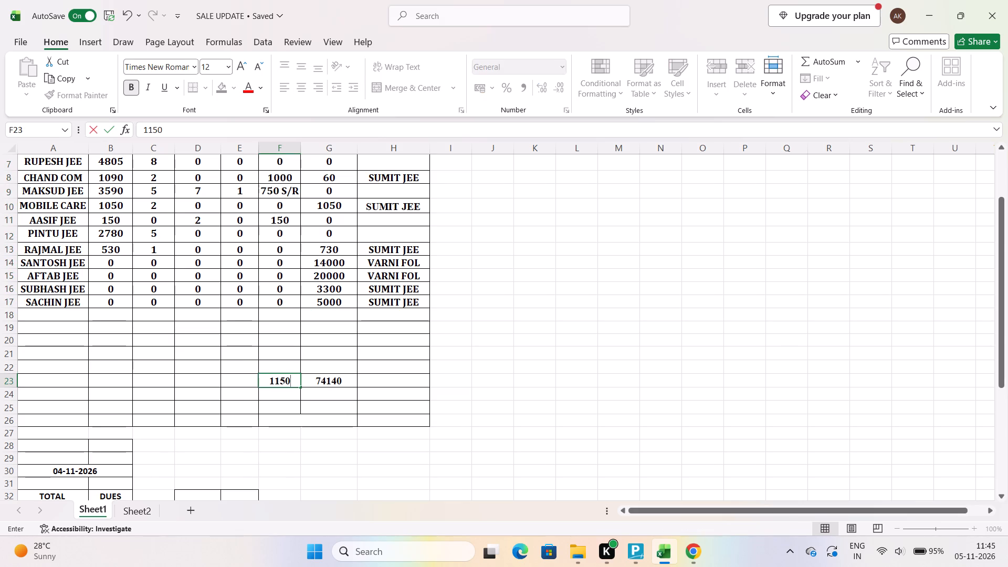
Add the cash and account totals together and enter 75290 in the merged cell below them in row 26.
{"action": "left_click_drag", "start_coordinate": [270, 381], "coordinate": [325, 379]}
{"action": "left_click", "coordinate": [307, 408]}
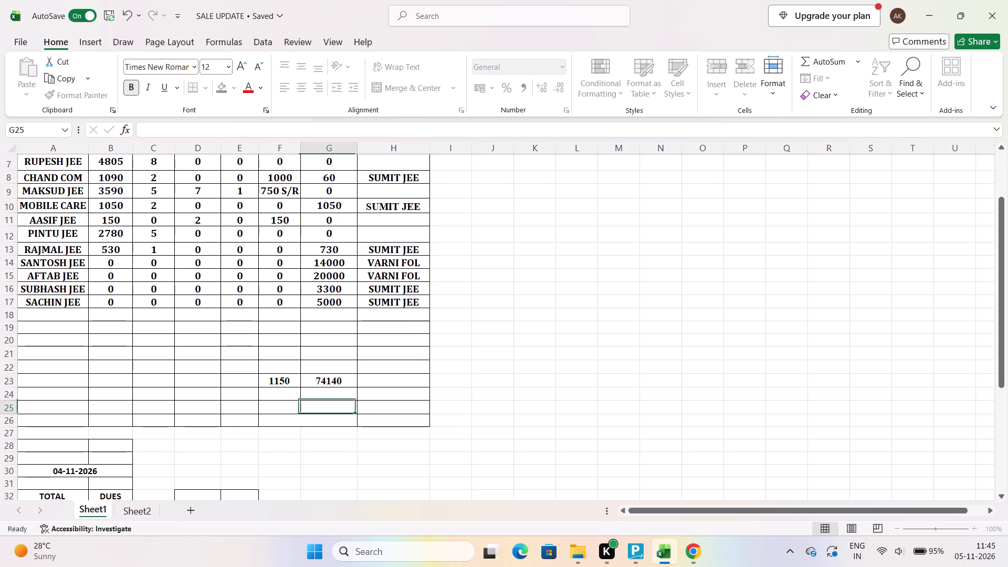
{"action": "left_click_drag", "start_coordinate": [285, 377], "coordinate": [312, 378]}
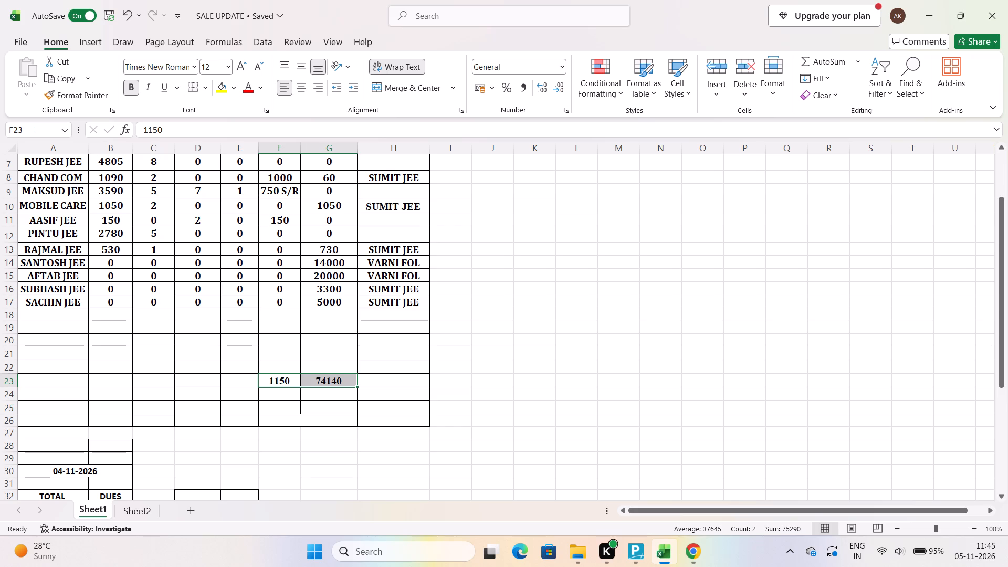
{"action": "left_click", "coordinate": [296, 418]}
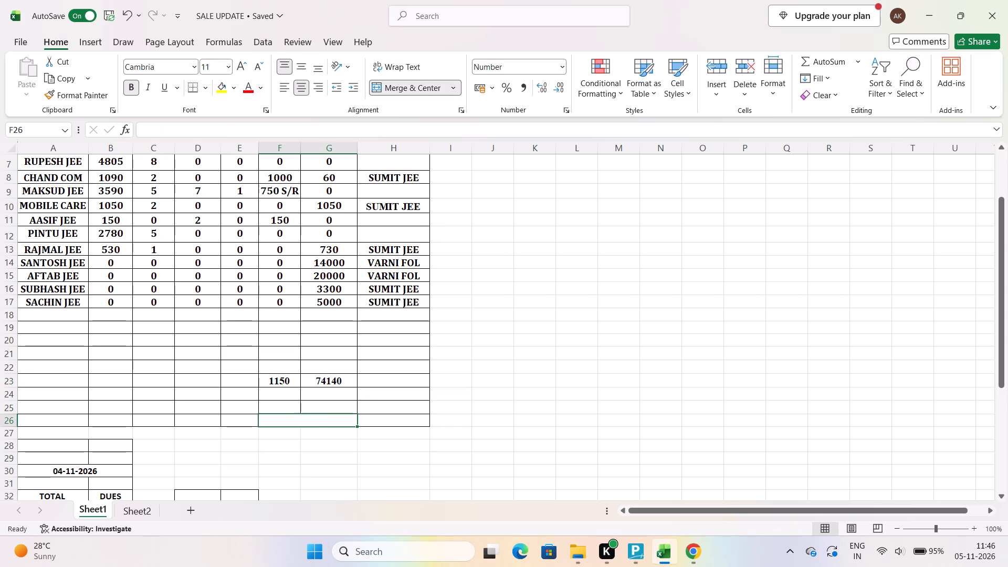
{"action": "type", "text": "75290"}
{"action": "scroll", "coordinate": [326, 301], "scroll_direction": "up", "scroll_amount": 5}
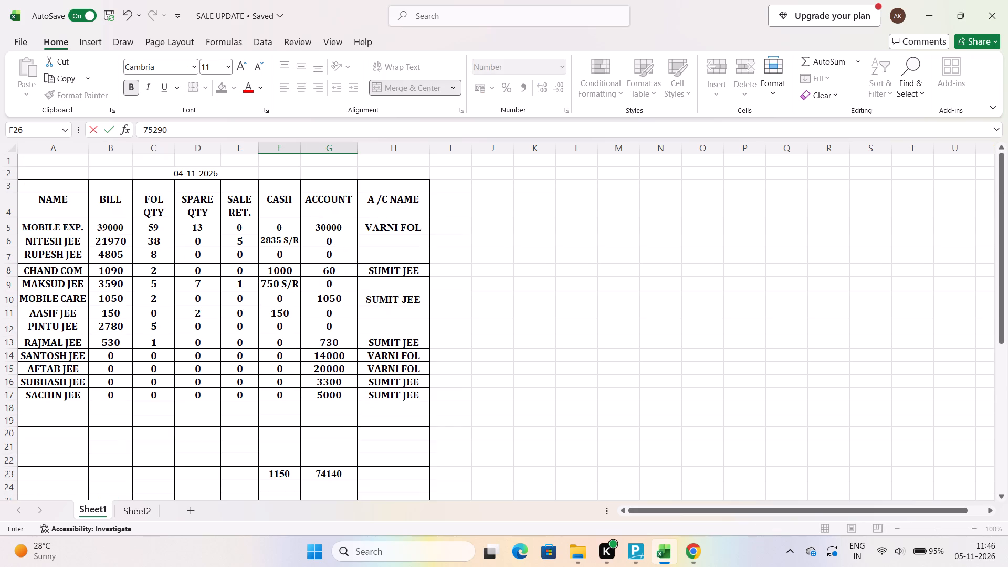
Recheck the sums of the CASH and ACCOUNT columns and their combined sum against the totals entered below the sales table.
{"action": "left_click_drag", "start_coordinate": [279, 220], "coordinate": [284, 372]}
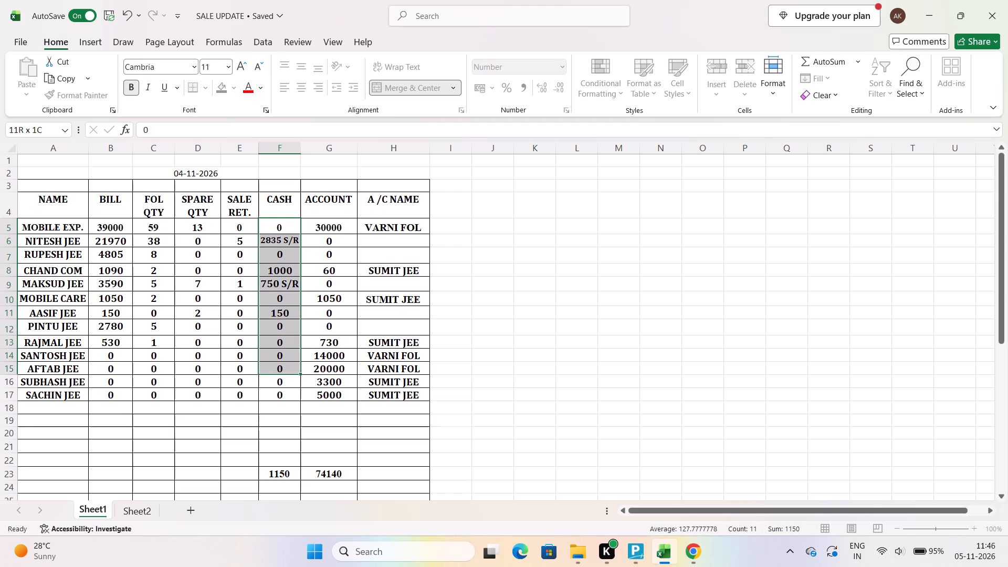
{"action": "left_click_drag", "start_coordinate": [284, 372], "coordinate": [283, 399]}
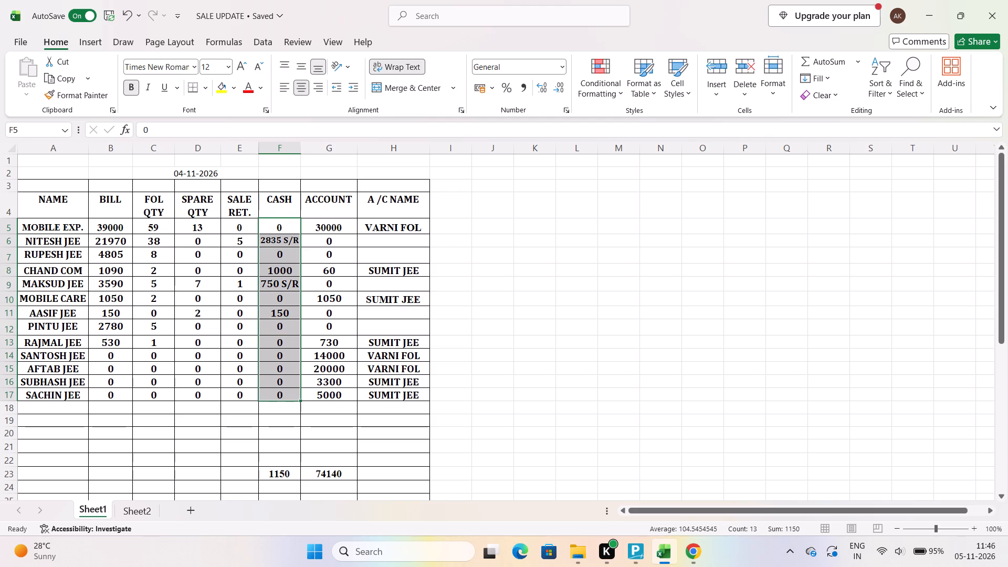
{"action": "left_click_drag", "start_coordinate": [326, 211], "coordinate": [325, 388]}
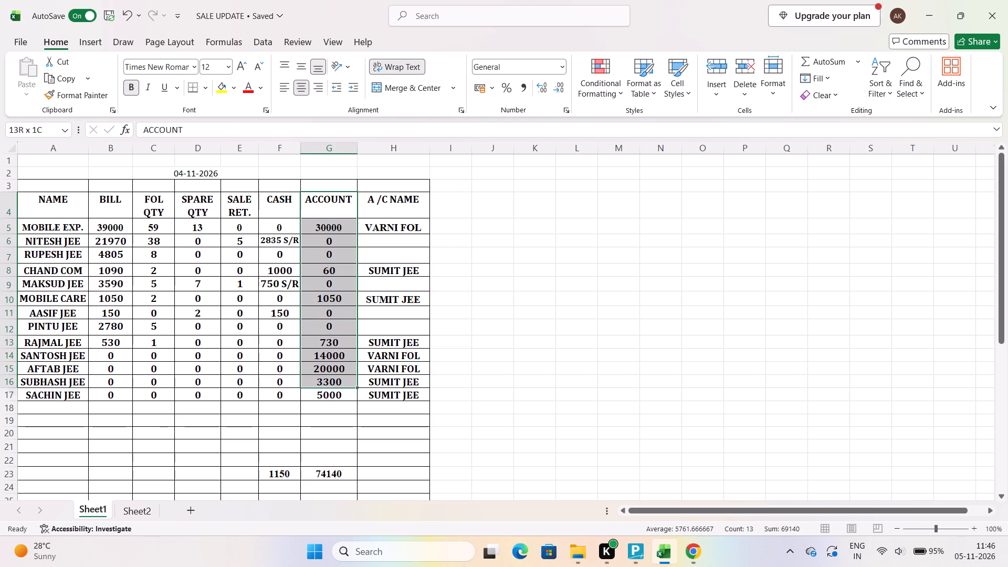
{"action": "left_click_drag", "start_coordinate": [325, 388], "coordinate": [325, 394]}
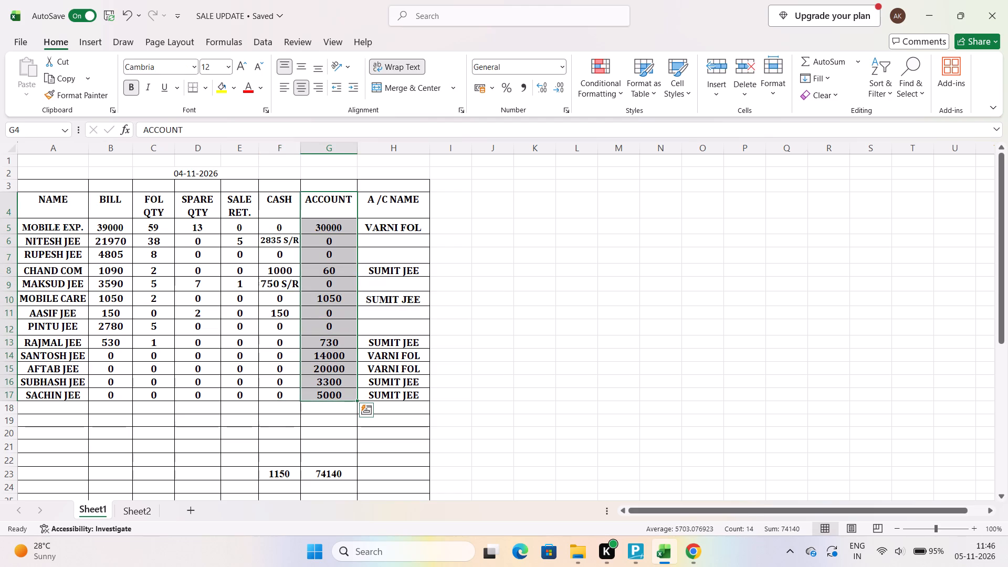
{"action": "scroll", "coordinate": [321, 448], "scroll_direction": "down", "scroll_amount": 2}
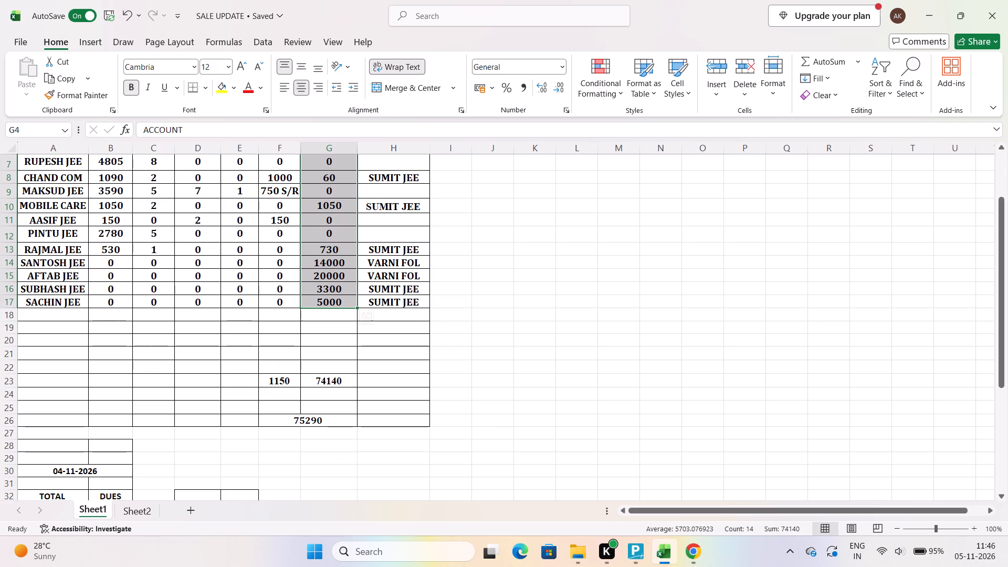
{"action": "left_click_drag", "start_coordinate": [275, 375], "coordinate": [279, 376]}
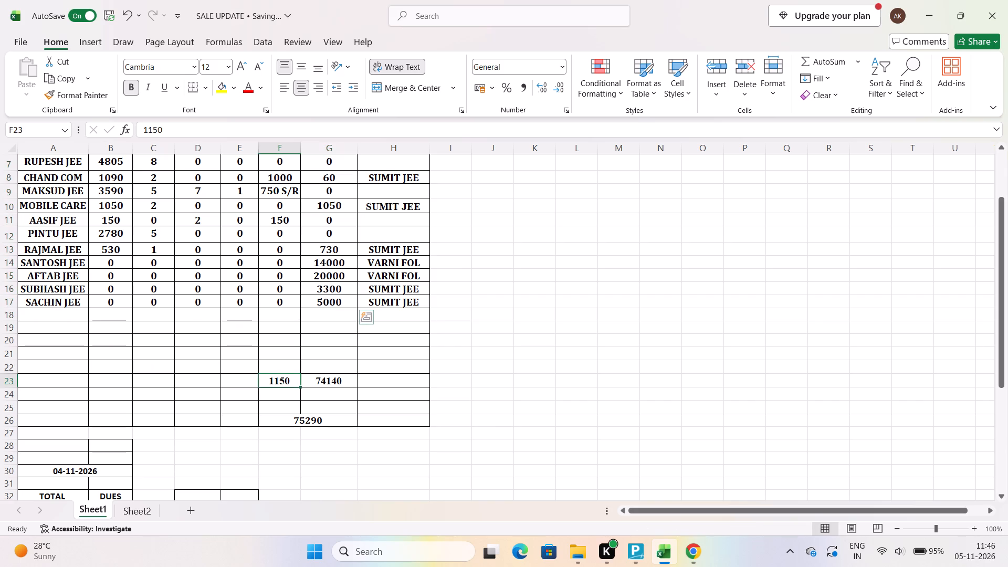
{"action": "left_click_drag", "start_coordinate": [279, 376], "coordinate": [304, 382]}
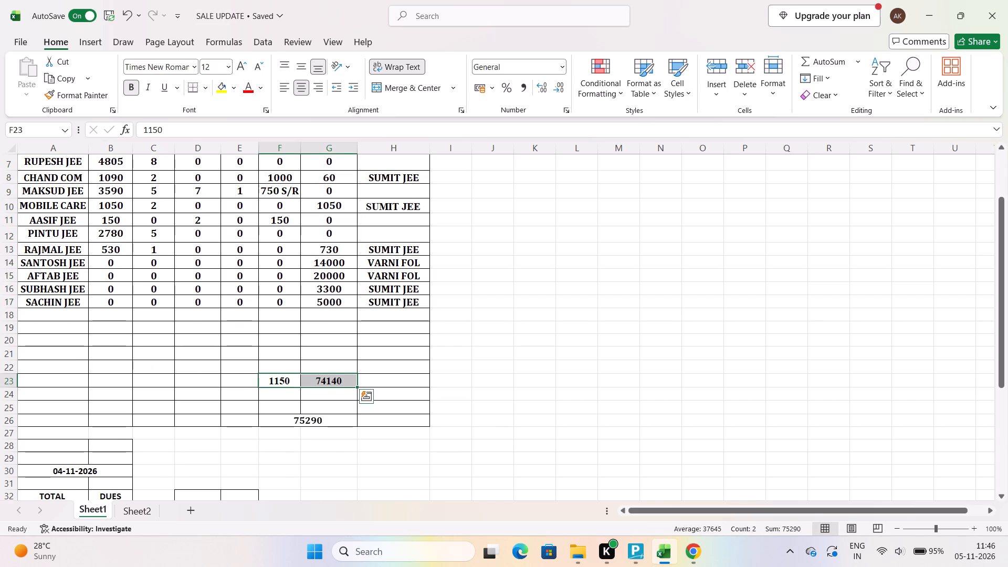
{"action": "left_click", "coordinate": [305, 333]}
Sum the SALE RET. column of the sales table and enter 6 as its total in row 23.
{"action": "scroll", "coordinate": [282, 310], "scroll_direction": "up", "scroll_amount": 3}
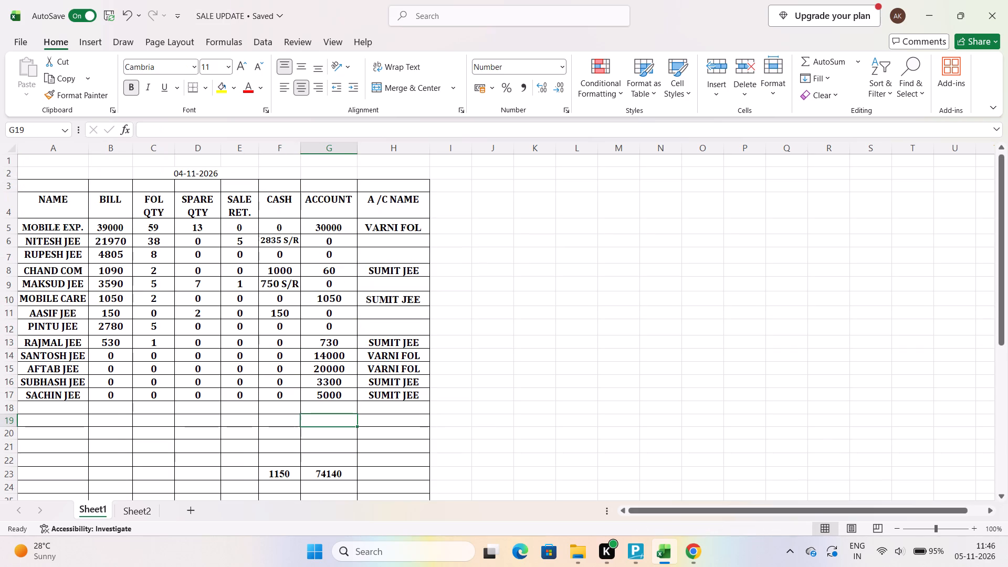
{"action": "left_click_drag", "start_coordinate": [237, 209], "coordinate": [244, 384]}
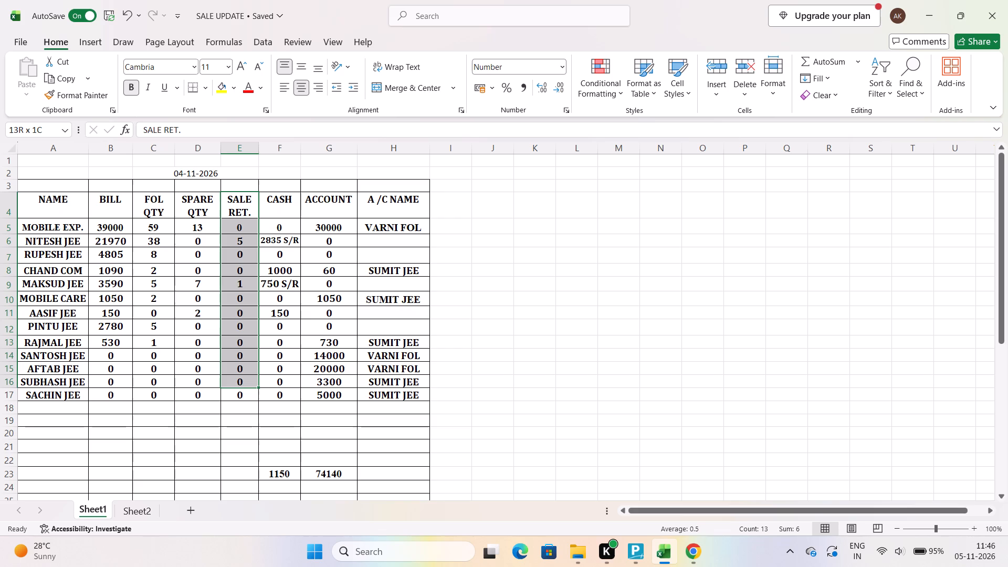
{"action": "left_click_drag", "start_coordinate": [244, 384], "coordinate": [243, 394]}
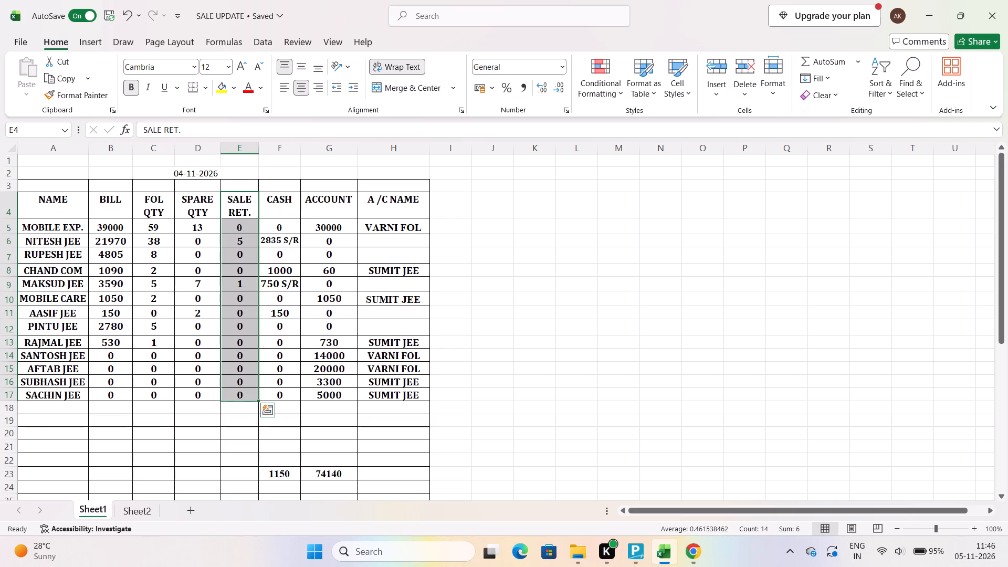
{"action": "left_click", "coordinate": [242, 476]}
{"action": "key", "text": "6"}
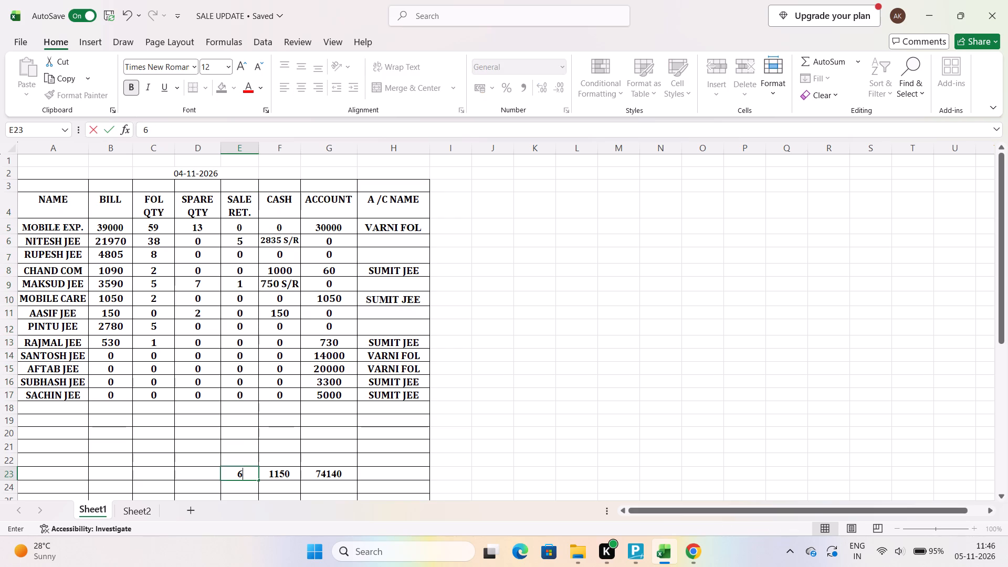
Sum the SPARE QTY column of the sales table and enter 22 as its total in row 23.
{"action": "left_click_drag", "start_coordinate": [197, 203], "coordinate": [195, 362]}
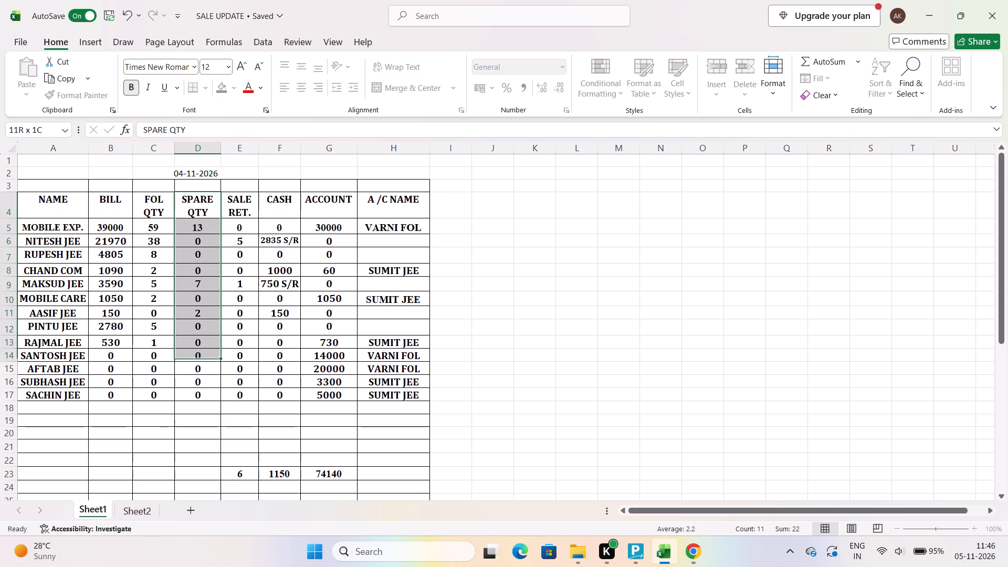
{"action": "left_click_drag", "start_coordinate": [195, 362], "coordinate": [190, 401]}
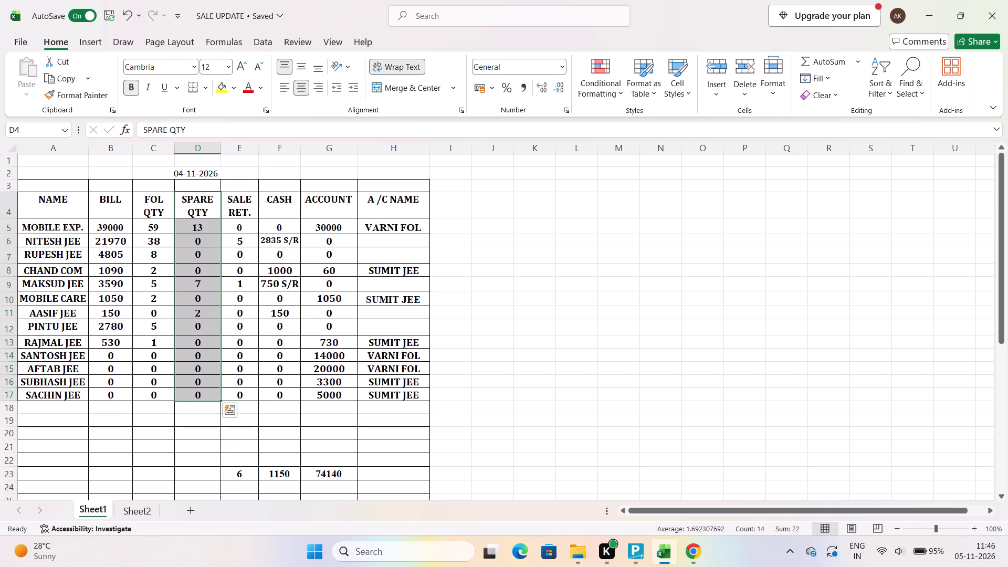
{"action": "double_click", "coordinate": [208, 475]}
{"action": "key", "text": "2"}
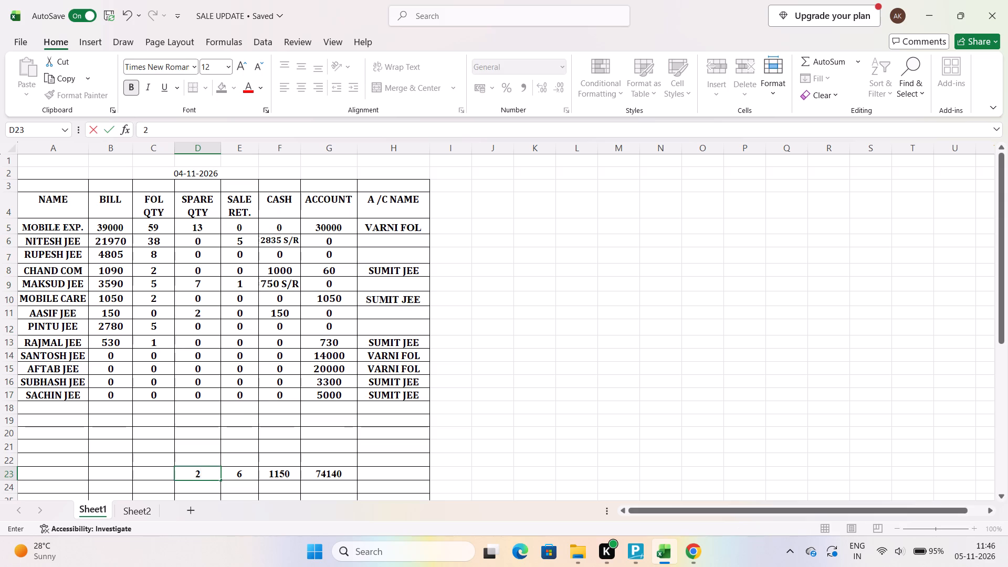
{"action": "left_click_drag", "start_coordinate": [197, 190], "coordinate": [207, 366]}
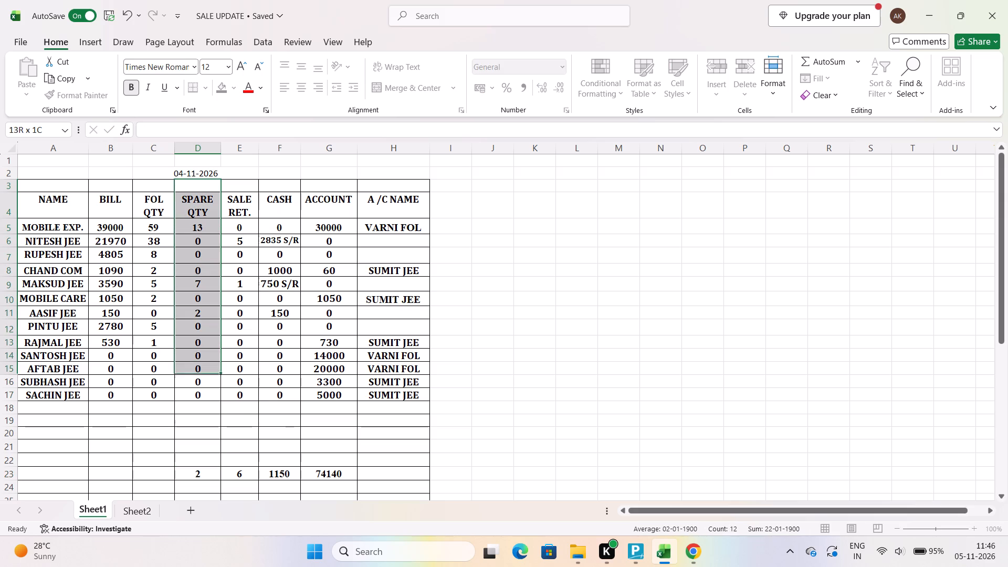
{"action": "left_click_drag", "start_coordinate": [207, 366], "coordinate": [205, 390]}
{"action": "left_click", "coordinate": [205, 390]}
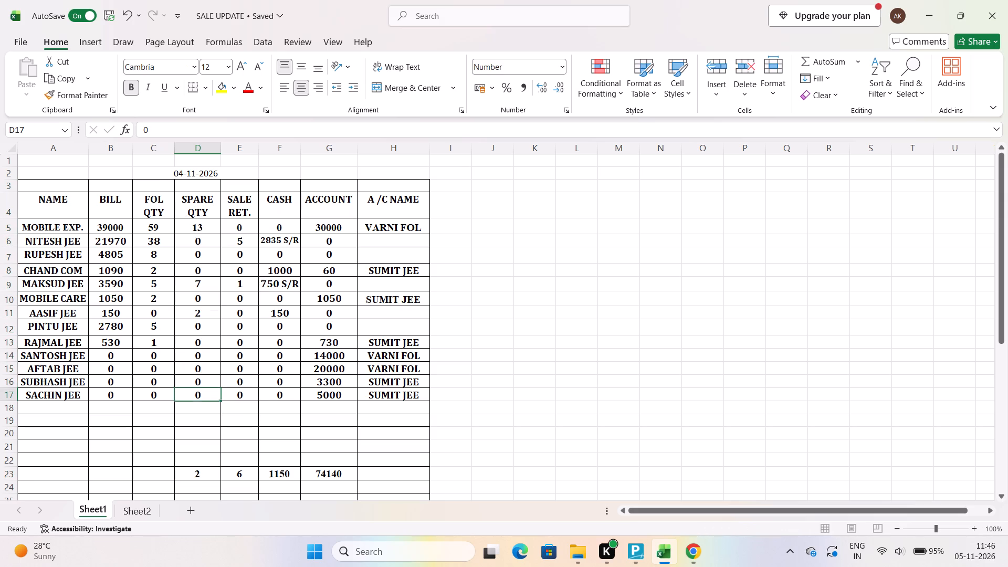
{"action": "left_click_drag", "start_coordinate": [195, 209], "coordinate": [196, 374]}
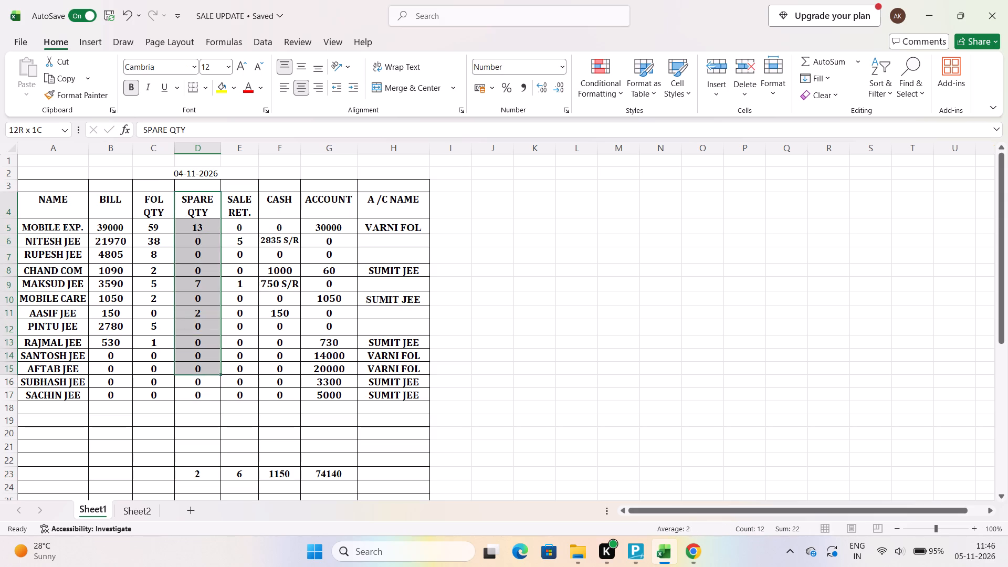
{"action": "left_click_drag", "start_coordinate": [196, 374], "coordinate": [194, 391]}
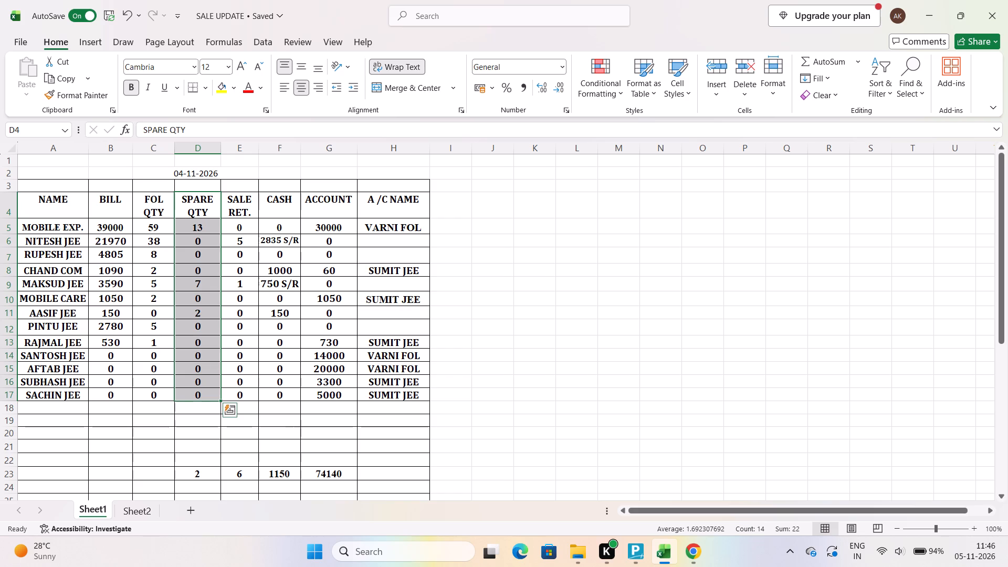
{"action": "left_click", "coordinate": [204, 472]}
{"action": "type", "text": "22"}
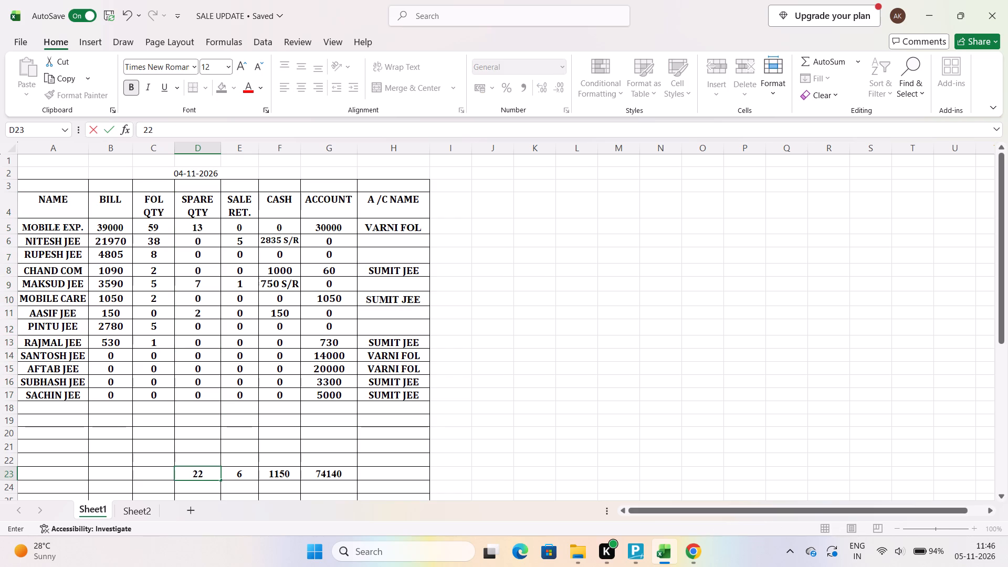
Sum the FOL QTY column of the sales table and enter 120 as its total in row 23.
{"action": "left_click_drag", "start_coordinate": [152, 213], "coordinate": [151, 305]}
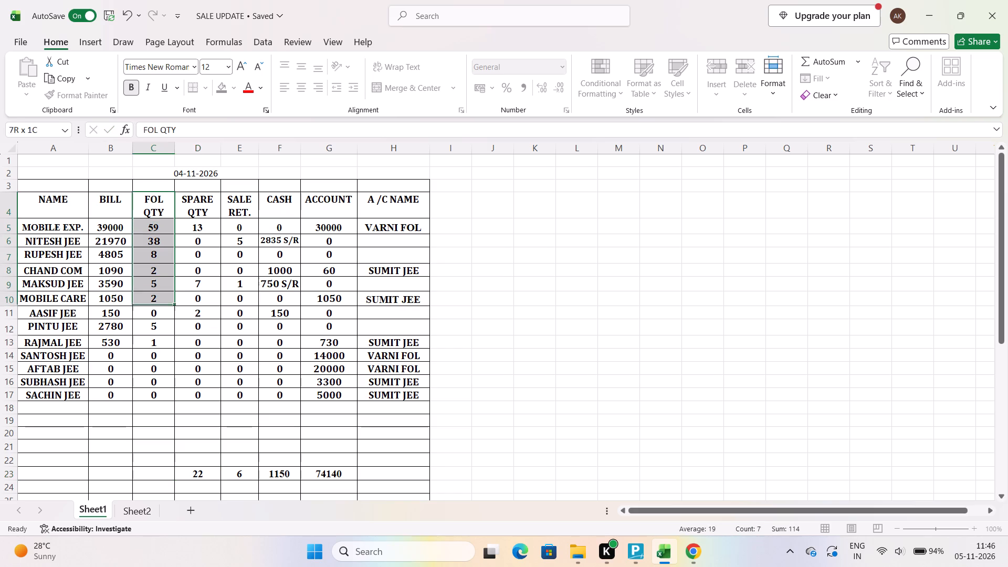
{"action": "left_click_drag", "start_coordinate": [151, 305], "coordinate": [153, 392]}
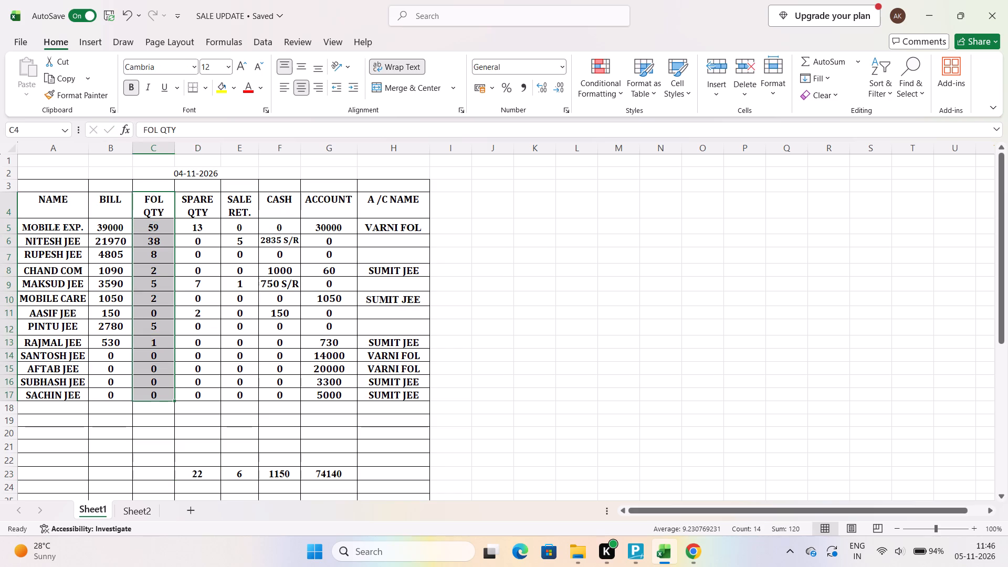
{"action": "left_click", "coordinate": [154, 474]}
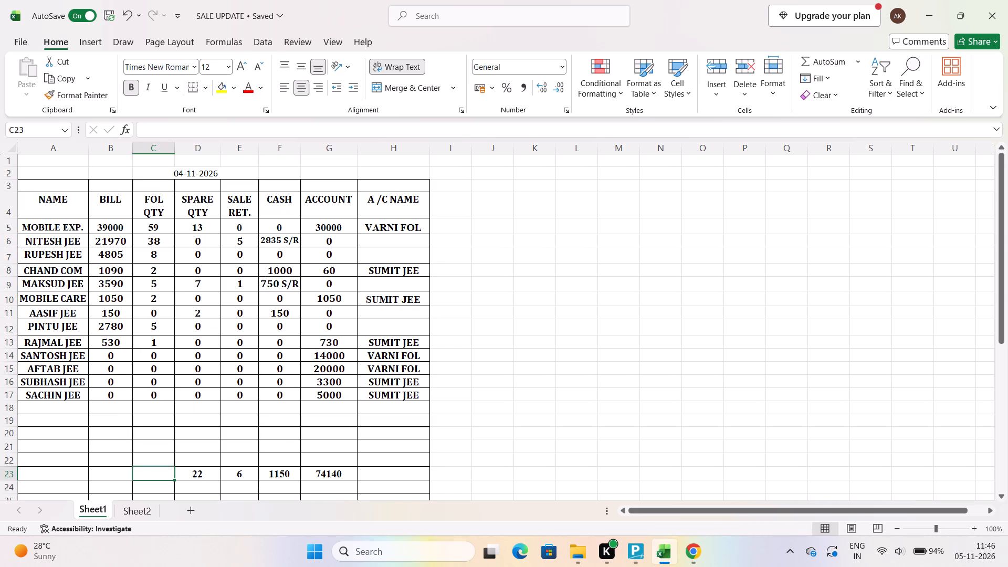
{"action": "key", "text": "1"}
{"action": "key", "text": "2"}
{"action": "key", "text": "0"}
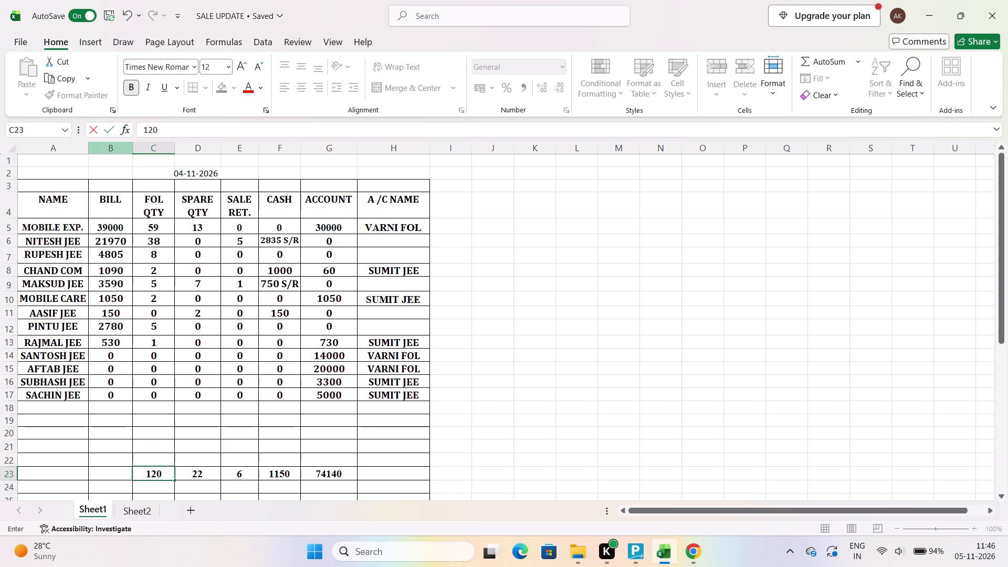
Sum the BILL column of the sales table and enter 74965 as its total in row 23.
{"action": "left_click_drag", "start_coordinate": [107, 213], "coordinate": [100, 377]}
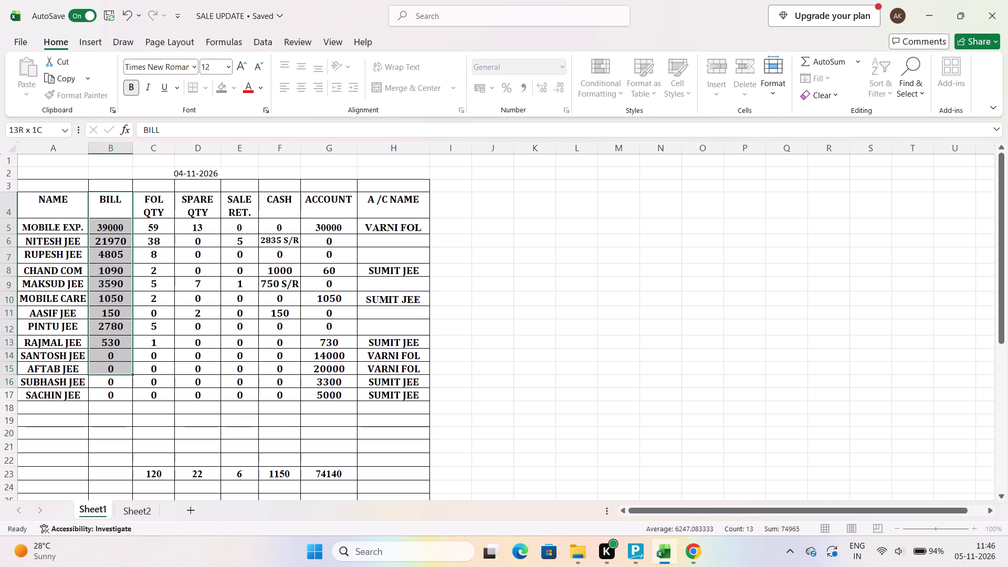
{"action": "left_click_drag", "start_coordinate": [100, 377], "coordinate": [99, 393]}
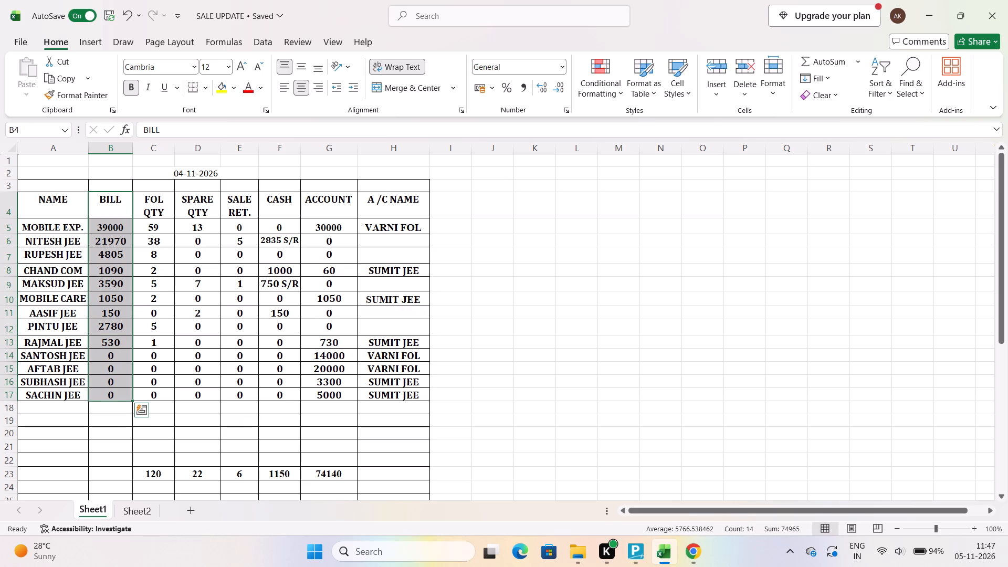
{"action": "left_click", "coordinate": [99, 472]}
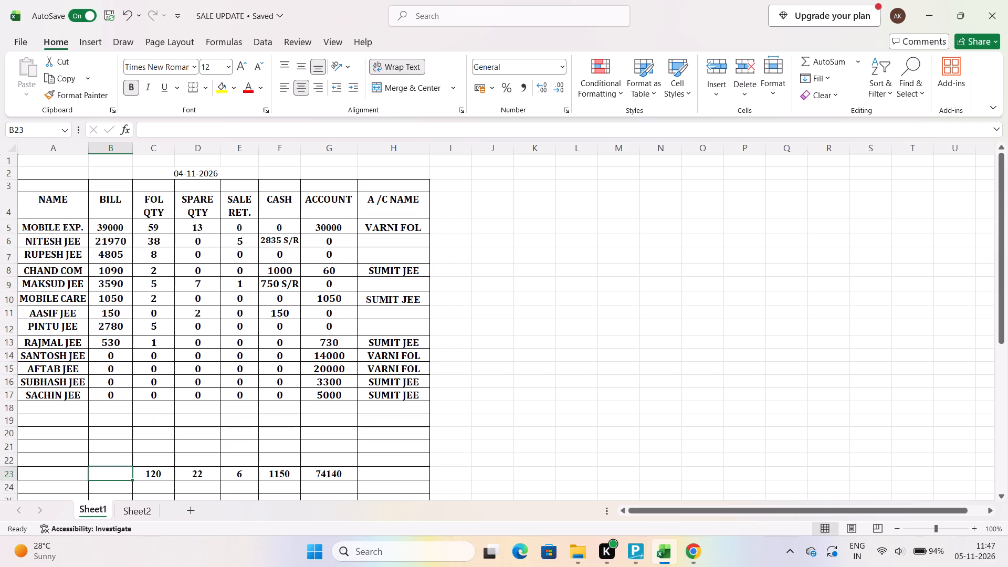
{"action": "type", "text": "74"}
{"action": "type", "text": "96"}
{"action": "key", "text": "5"}
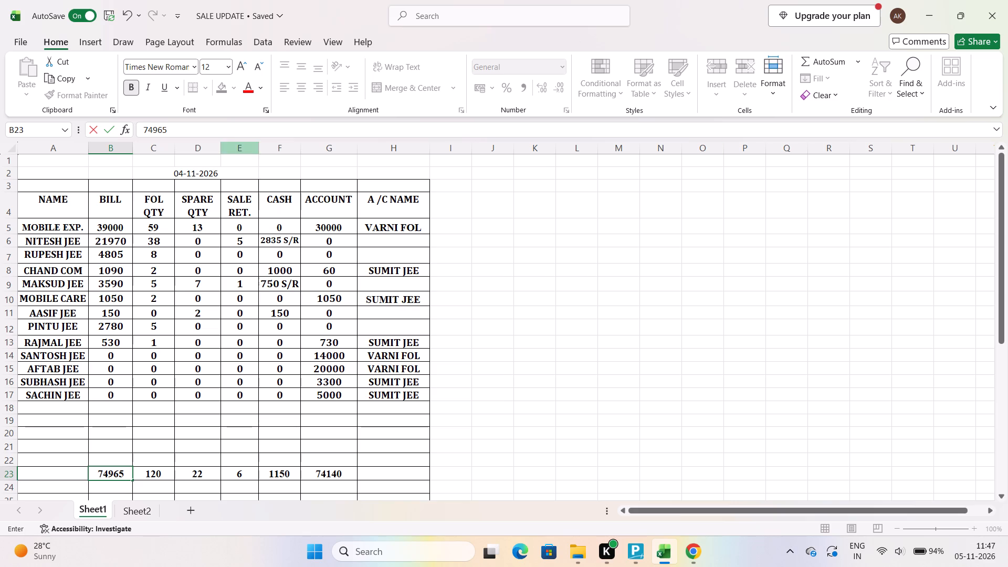
Label the totals row of the sales table TOTAL in the NAME column of row 23.
{"action": "left_click", "coordinate": [58, 477]}
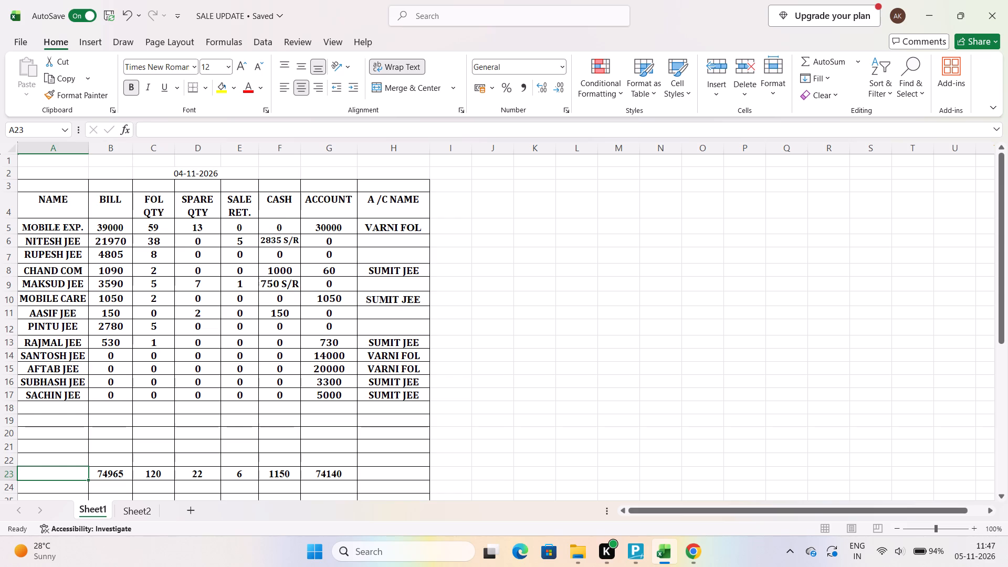
{"action": "type", "text": "TOTAL"}
{"action": "key", "text": "space"}
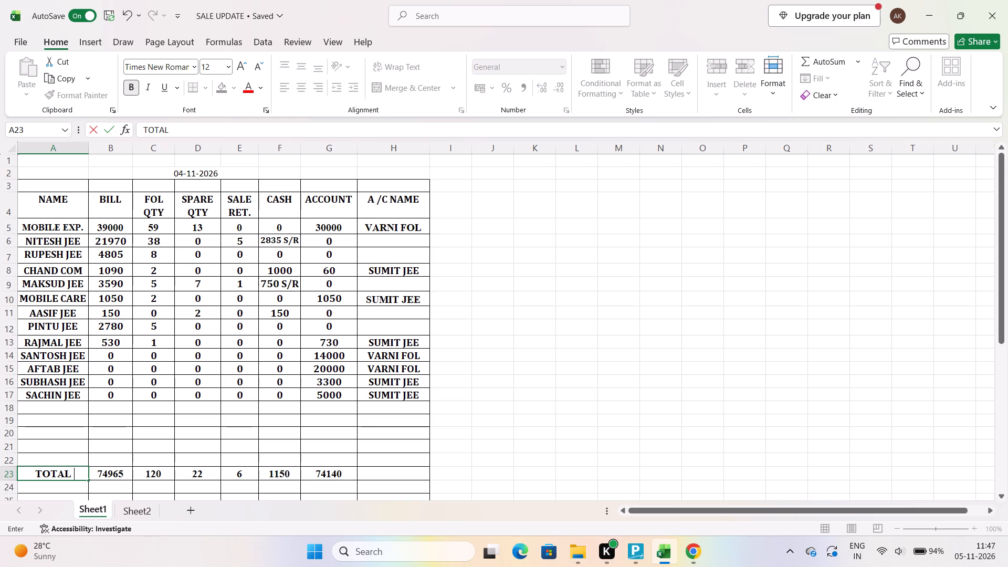
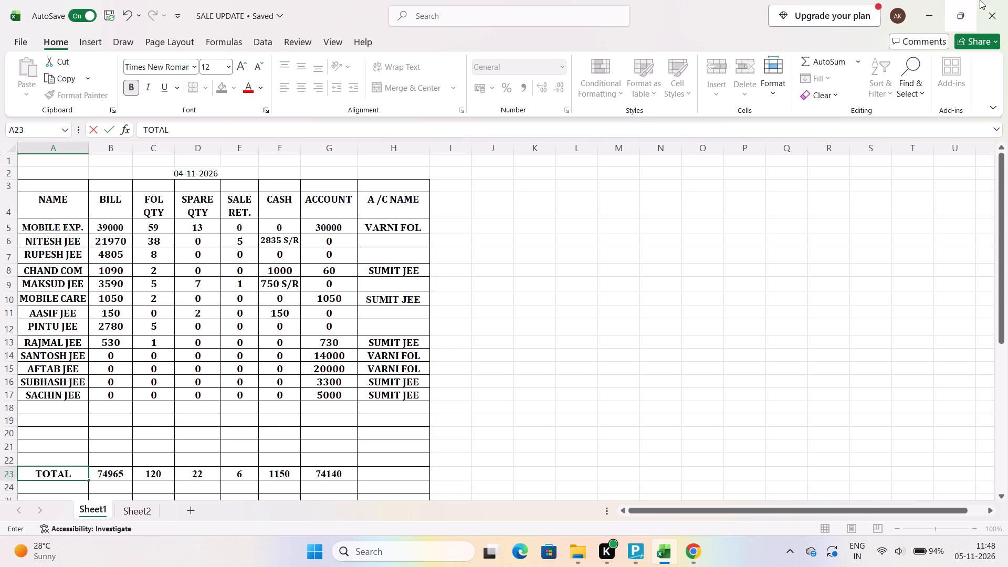
Switch to TallyPrime and open the 4-Nov-26 sales voucher from the RAKESH JEE ledger.
{"action": "left_click", "coordinate": [641, 557]}
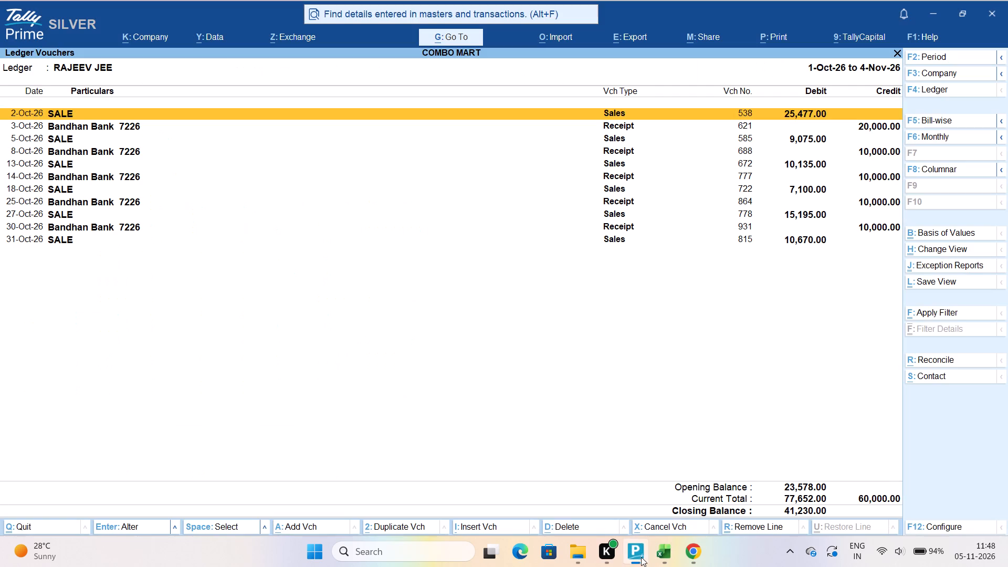
{"action": "key", "text": "Escape"}
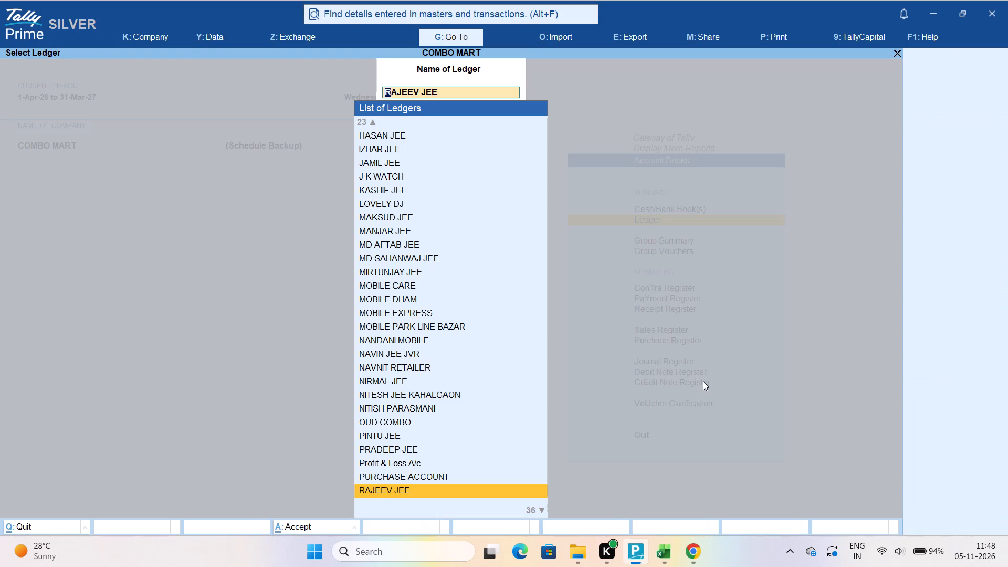
{"action": "type", "text": "RAKE"}
{"action": "key", "text": "Return"}
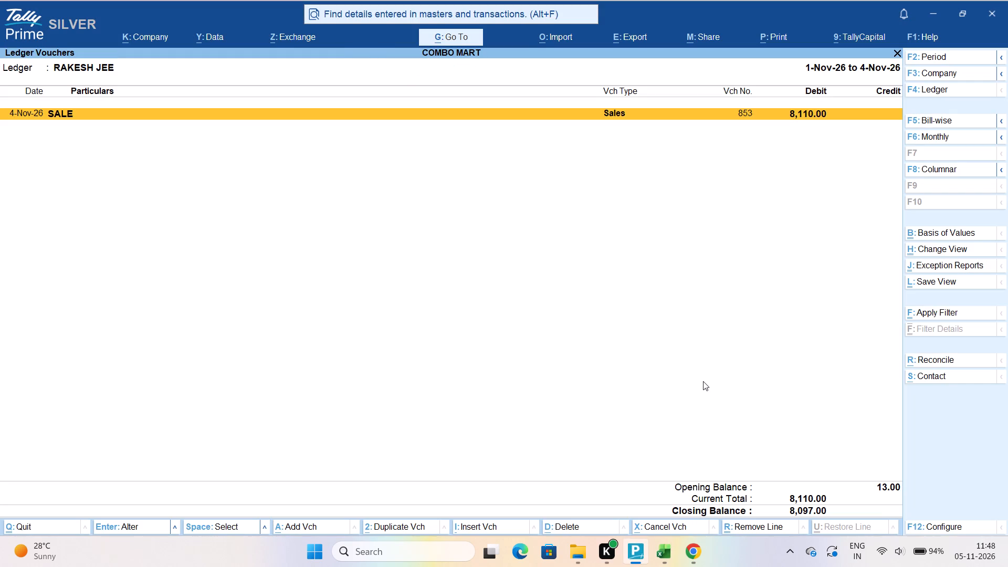
{"action": "key", "text": "Return"}
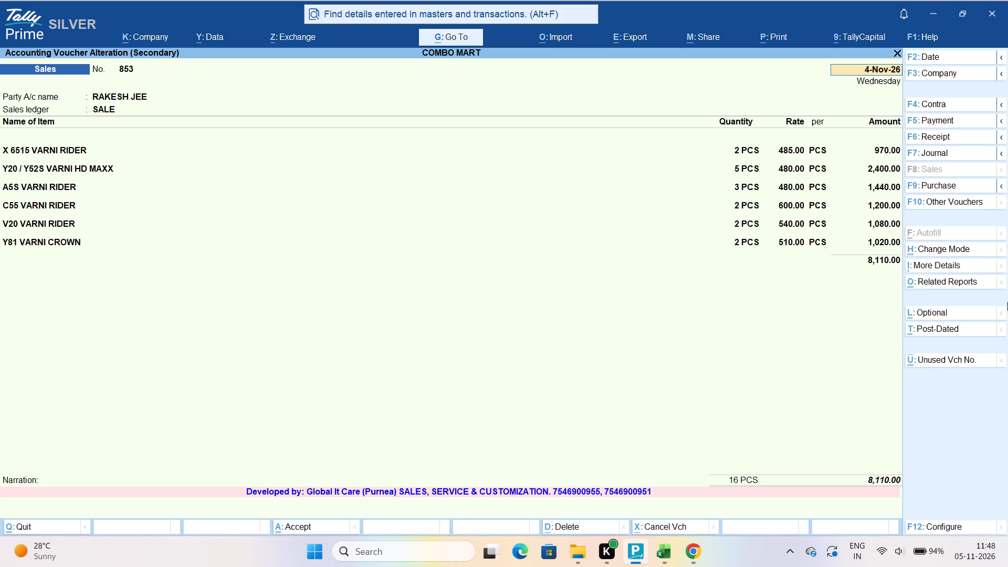
Add the item BUS FARE 100 with quantity 1 below Y81 VARNI CROWN in the sales voucher and save it.
{"action": "left_click", "coordinate": [884, 247]}
{"action": "key", "text": "Return"}
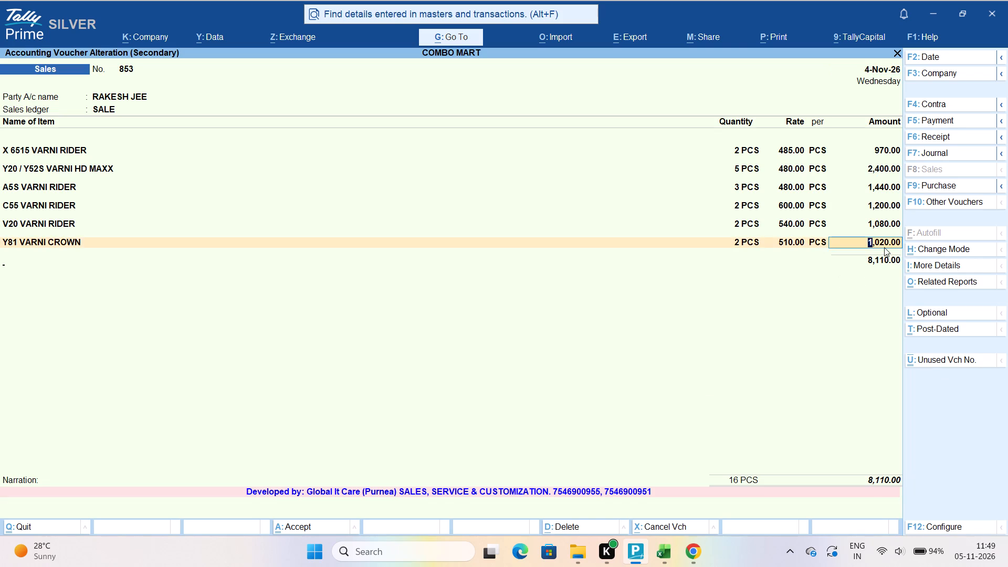
{"action": "type", "text": "BUS"}
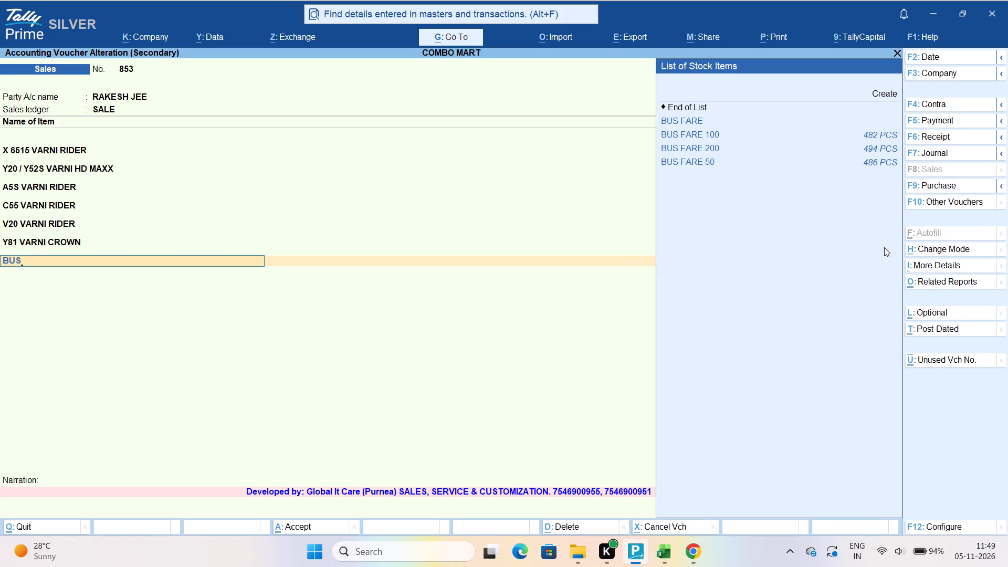
{"action": "key", "text": "Down"}
{"action": "key", "text": "Down"}
{"action": "key", "text": "Return"}
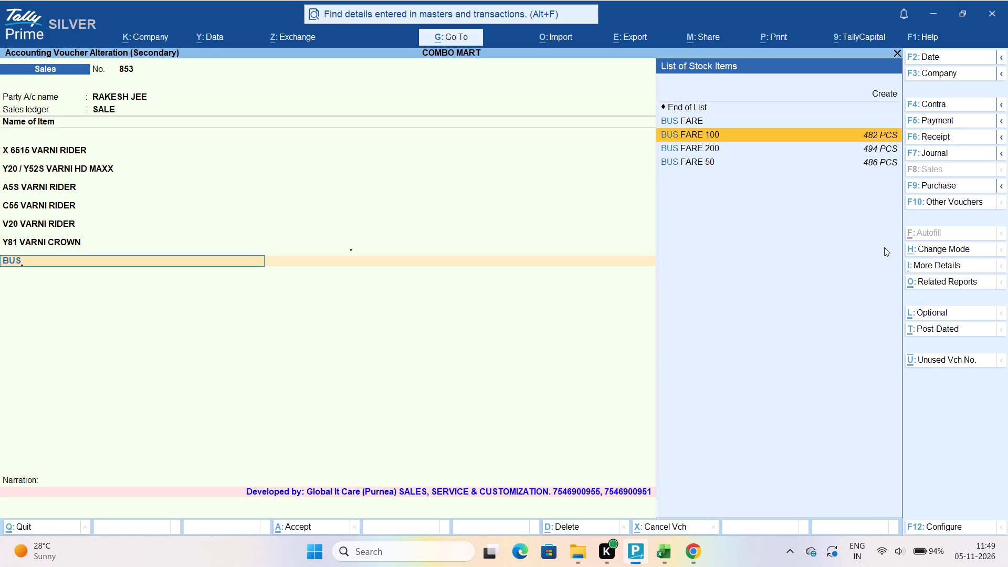
{"action": "key", "text": "Return"}
{"action": "key", "text": "1"}
{"action": "key", "text": "Return"}
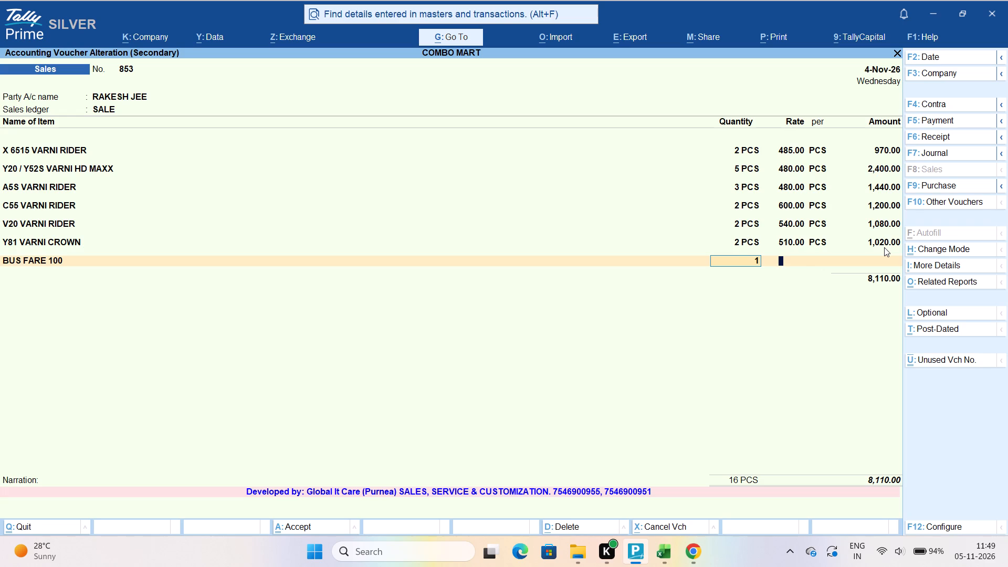
{"action": "key", "text": "Return"}
{"action": "key", "text": "Return"}
{"action": "key", "text": "Return"}
{"action": "key", "text": "Return"}
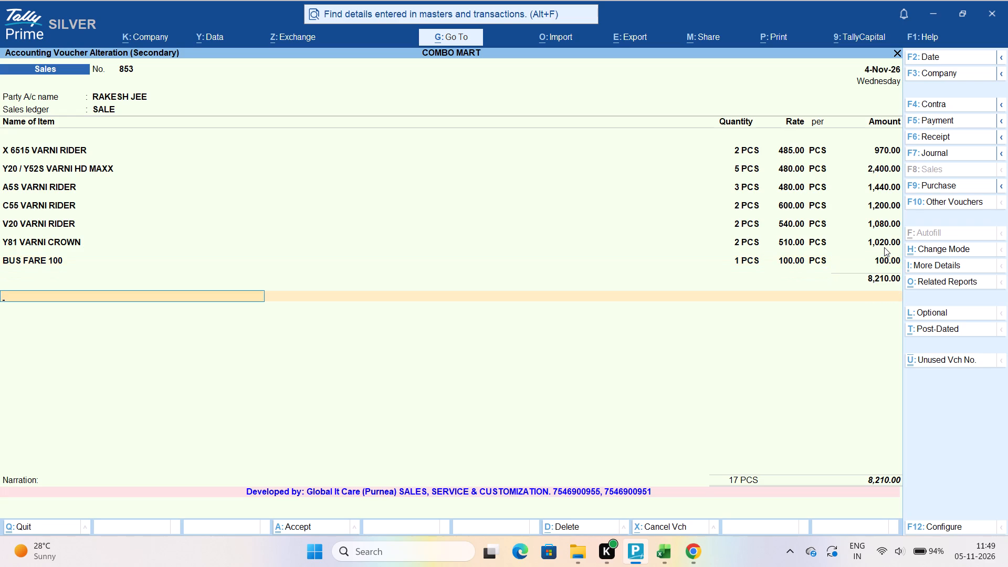
{"action": "key", "text": "ctrl+a"}
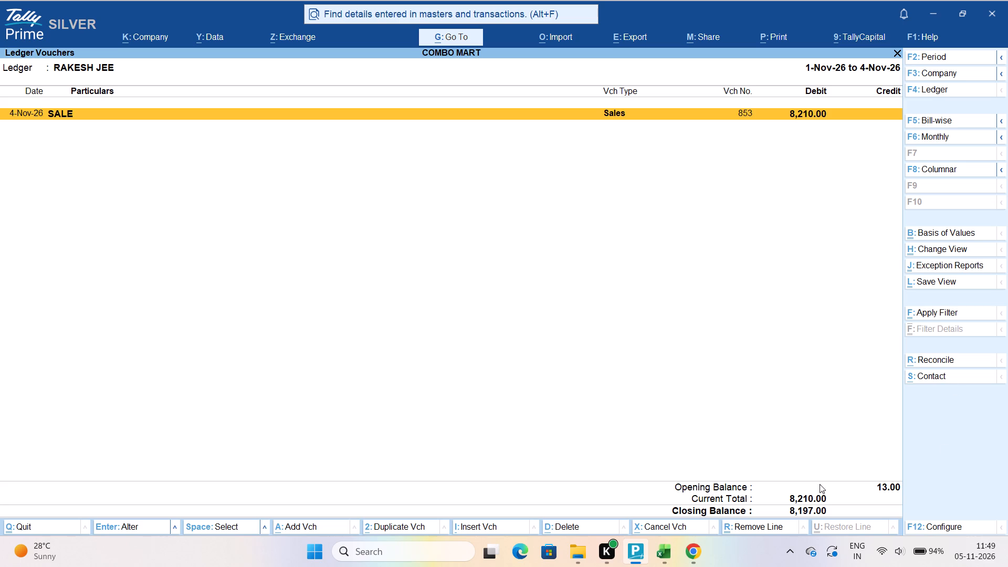
Switch to the SALE UPDATE sheet in Excel and check the sum of the ACCOUNT column against its total in row 23.
{"action": "left_click", "coordinate": [670, 552]}
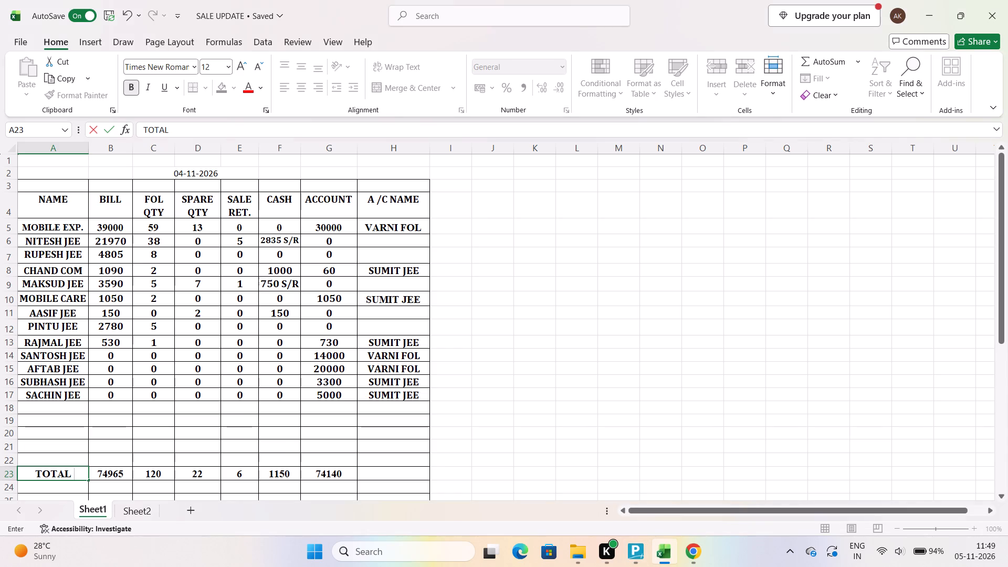
{"action": "scroll", "coordinate": [418, 388], "scroll_direction": "down", "scroll_amount": 2}
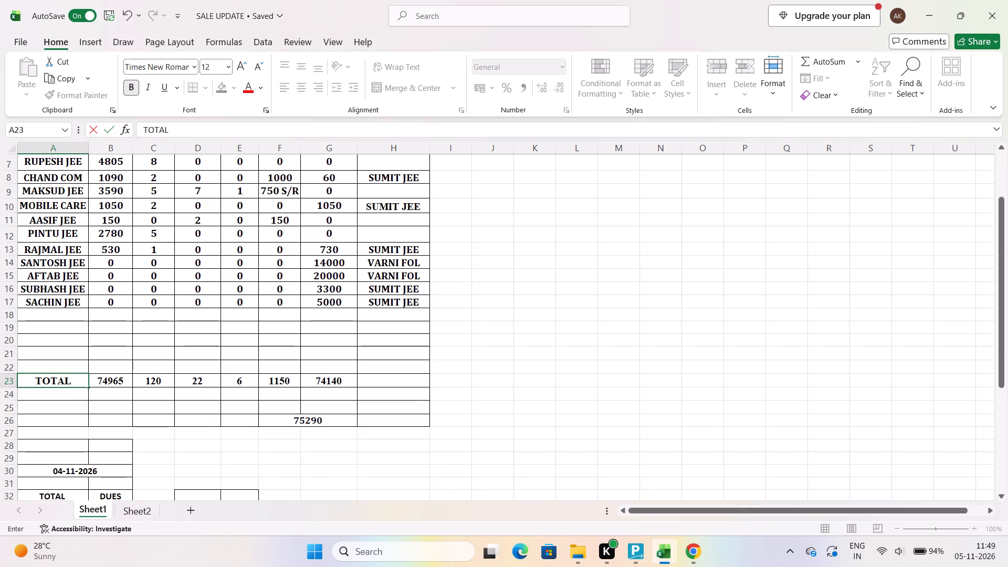
{"action": "scroll", "coordinate": [387, 324], "scroll_direction": "up", "scroll_amount": 1}
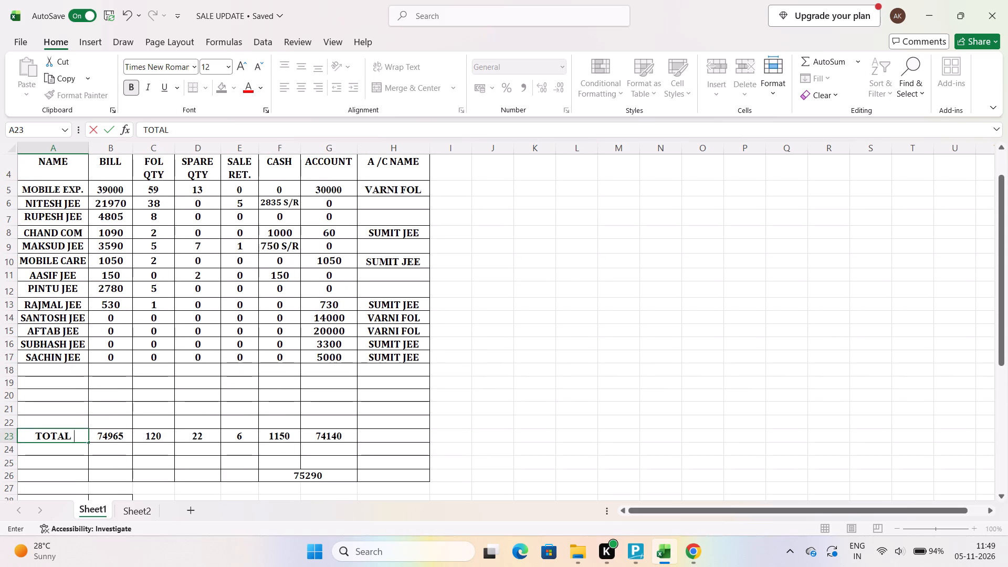
{"action": "left_click_drag", "start_coordinate": [332, 174], "coordinate": [331, 188]}
{"action": "left_click_drag", "start_coordinate": [327, 215], "coordinate": [325, 231]}
{"action": "left_click", "coordinate": [324, 236]}
{"action": "left_click_drag", "start_coordinate": [322, 244], "coordinate": [321, 255]}
{"action": "left_click_drag", "start_coordinate": [320, 261], "coordinate": [320, 266]}
{"action": "left_click_drag", "start_coordinate": [319, 282], "coordinate": [319, 324]}
{"action": "left_click", "coordinate": [703, 311]}
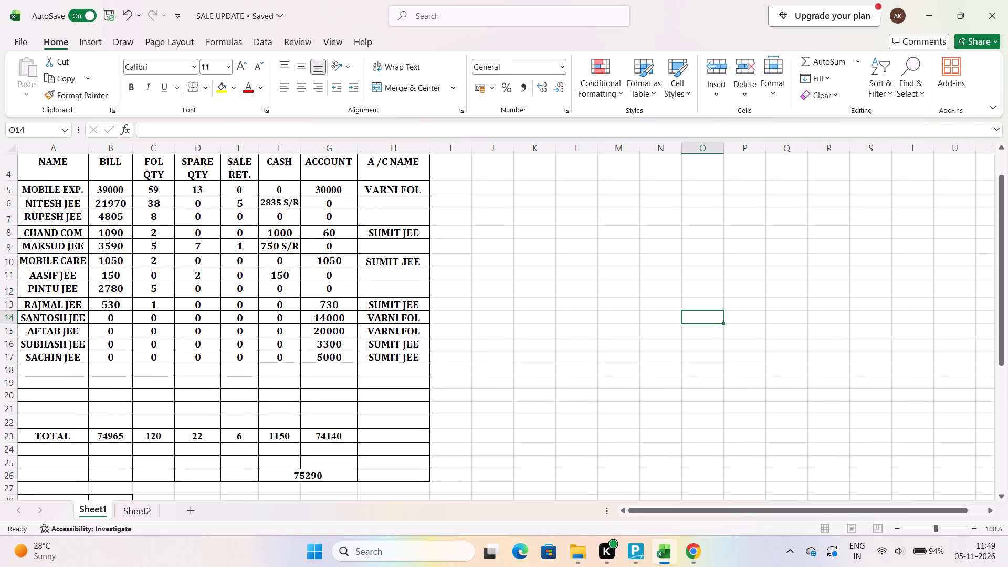
{"action": "left_click_drag", "start_coordinate": [328, 175], "coordinate": [327, 340]}
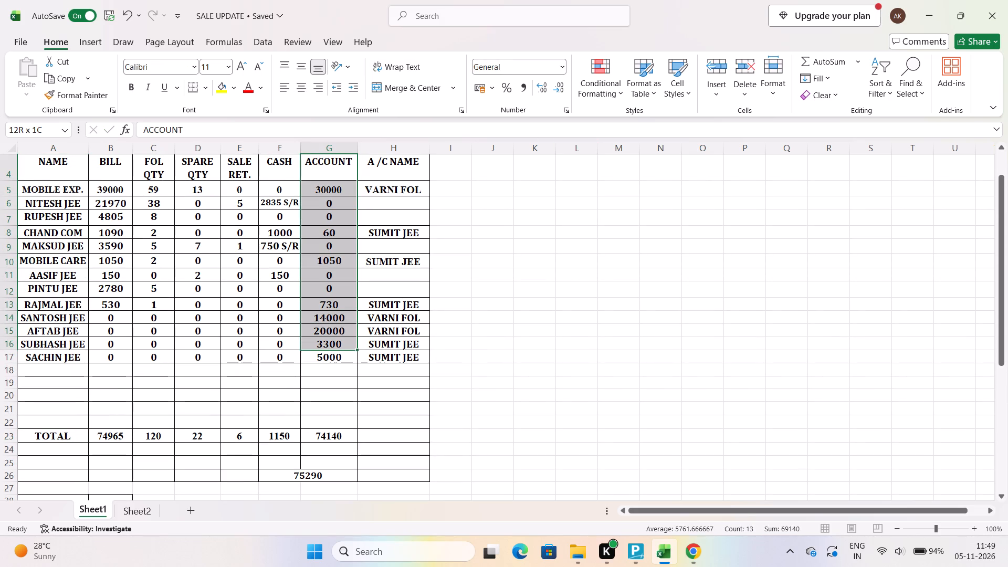
{"action": "left_click_drag", "start_coordinate": [327, 340], "coordinate": [327, 364]}
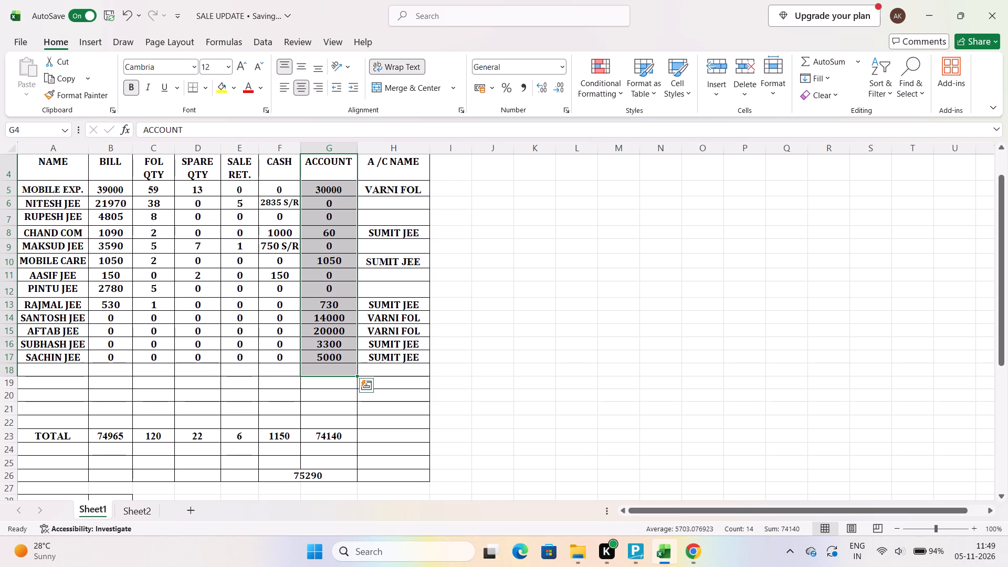
Check the sum of the CASH column, and the combined cash and account totals against the figure in row 26.
{"action": "scroll", "coordinate": [327, 362], "scroll_direction": "up", "scroll_amount": 1}
{"action": "left_click_drag", "start_coordinate": [283, 212], "coordinate": [271, 395]}
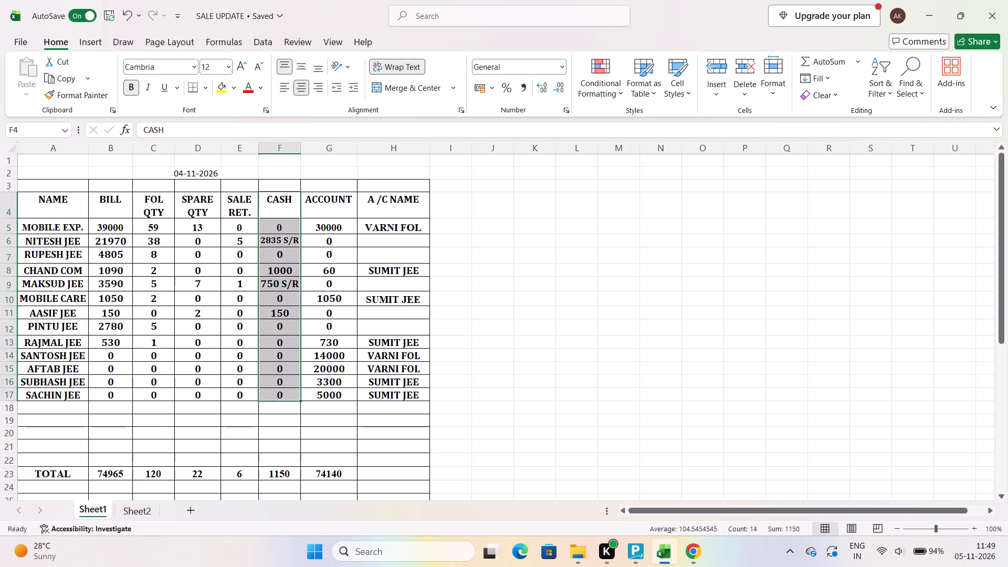
{"action": "scroll", "coordinate": [270, 326], "scroll_direction": "down", "scroll_amount": 3}
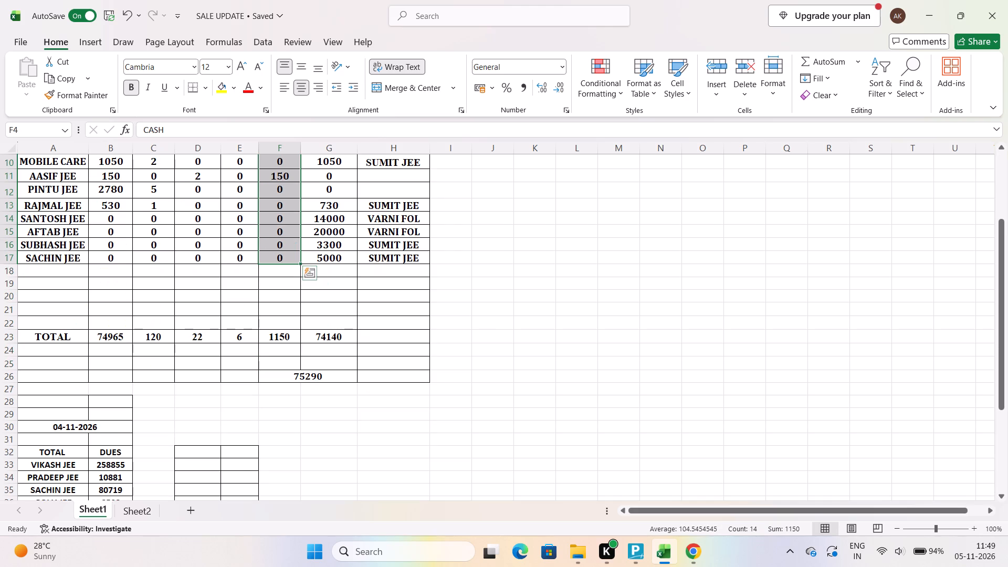
{"action": "left_click_drag", "start_coordinate": [273, 334], "coordinate": [292, 337]}
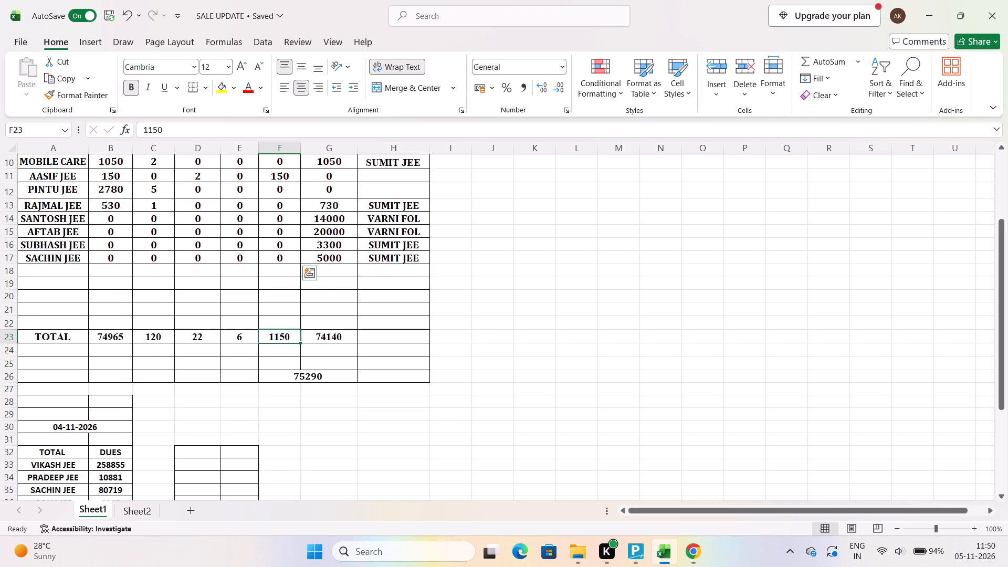
{"action": "left_click_drag", "start_coordinate": [292, 337], "coordinate": [308, 338]}
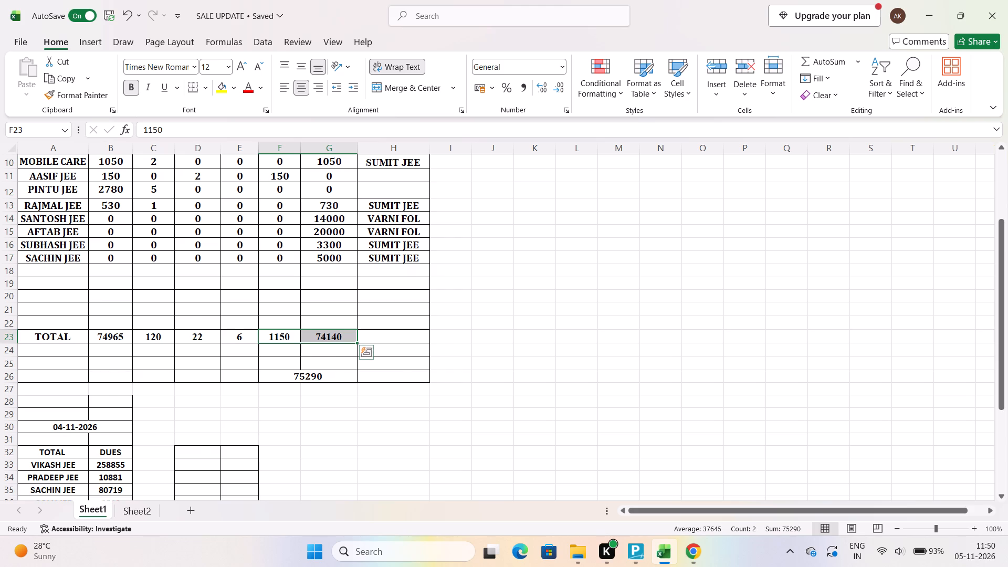
Check the sums of the FOL QTY, BILL and SPARE QTY columns against their totals in row 23.
{"action": "scroll", "coordinate": [237, 297], "scroll_direction": "up", "scroll_amount": 3}
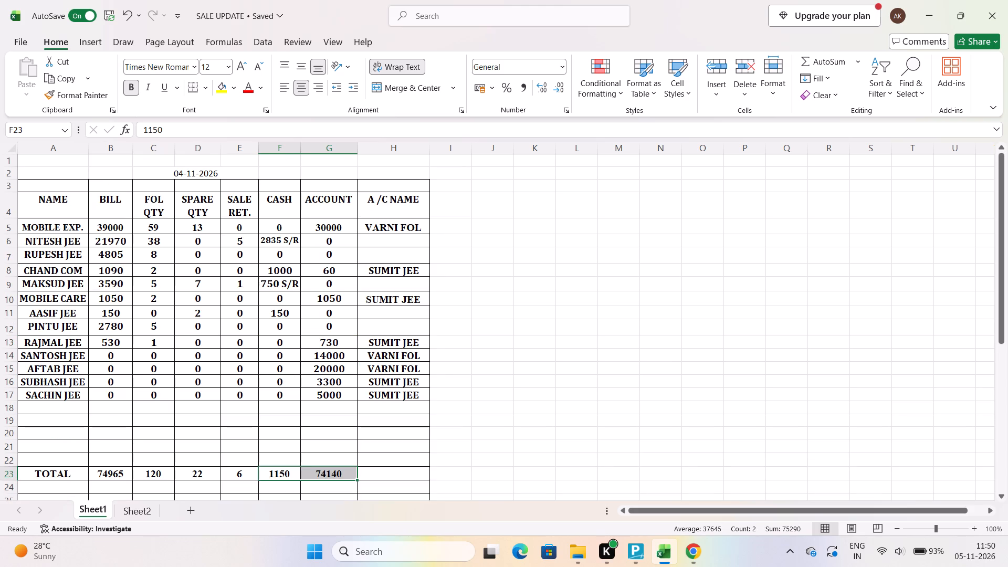
{"action": "left_click_drag", "start_coordinate": [151, 215], "coordinate": [141, 350]}
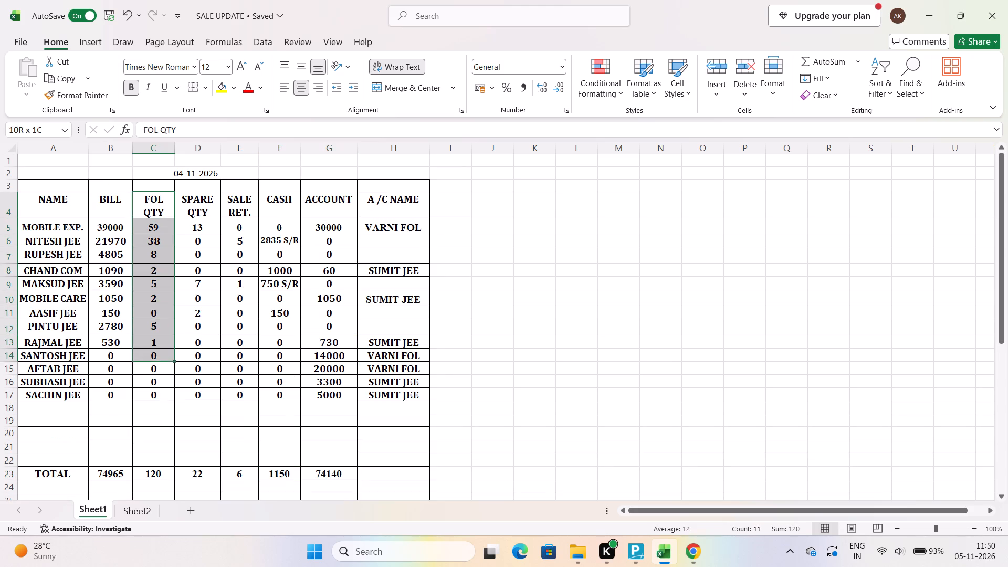
{"action": "left_click_drag", "start_coordinate": [141, 350], "coordinate": [140, 398]}
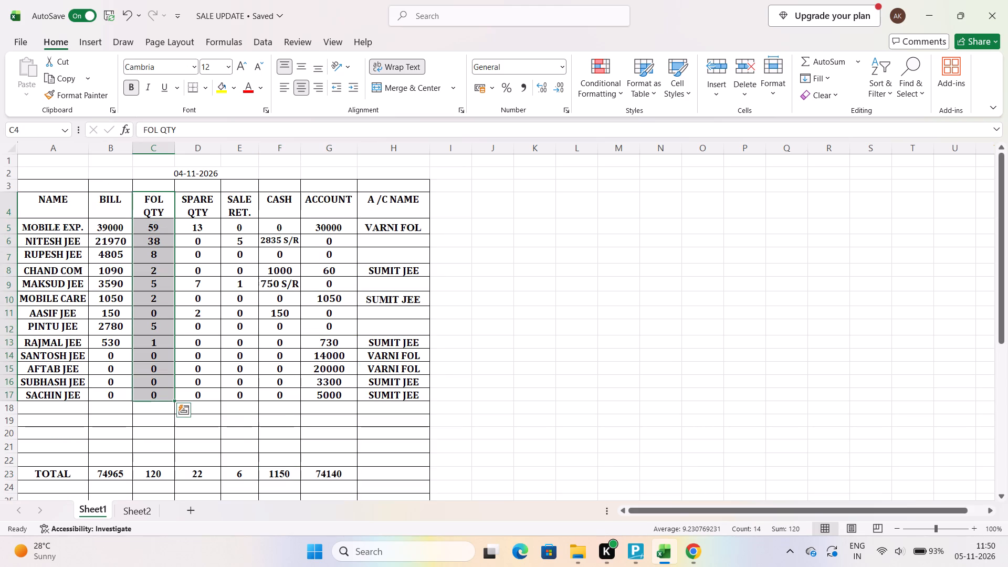
{"action": "left_click_drag", "start_coordinate": [111, 215], "coordinate": [105, 300]}
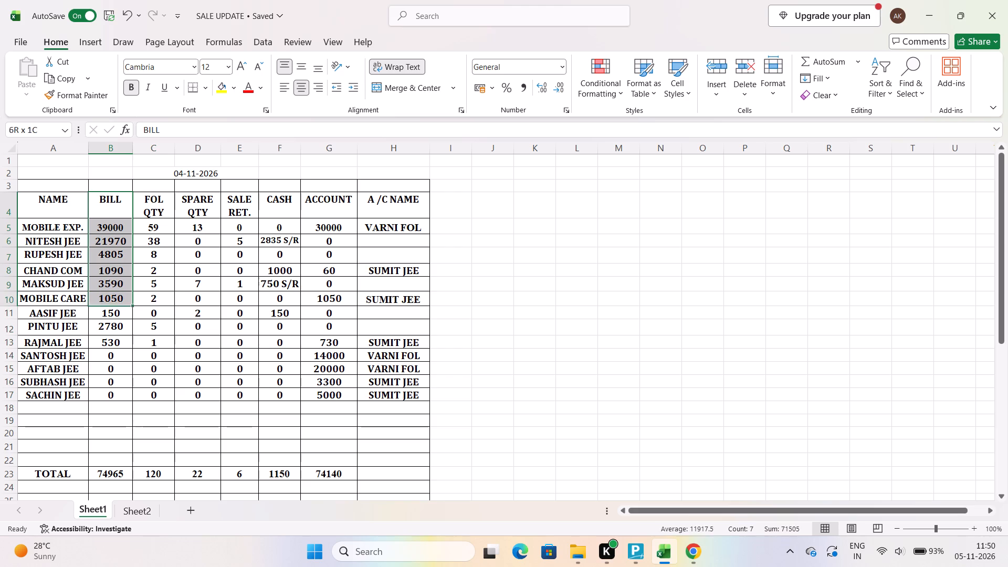
{"action": "left_click_drag", "start_coordinate": [105, 300], "coordinate": [102, 396]}
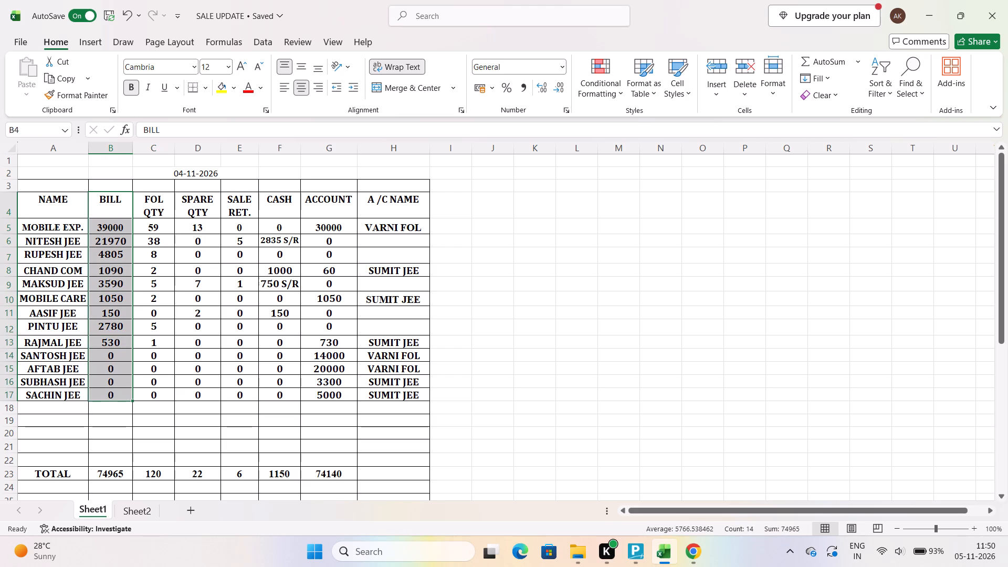
{"action": "left_click", "coordinate": [212, 442]}
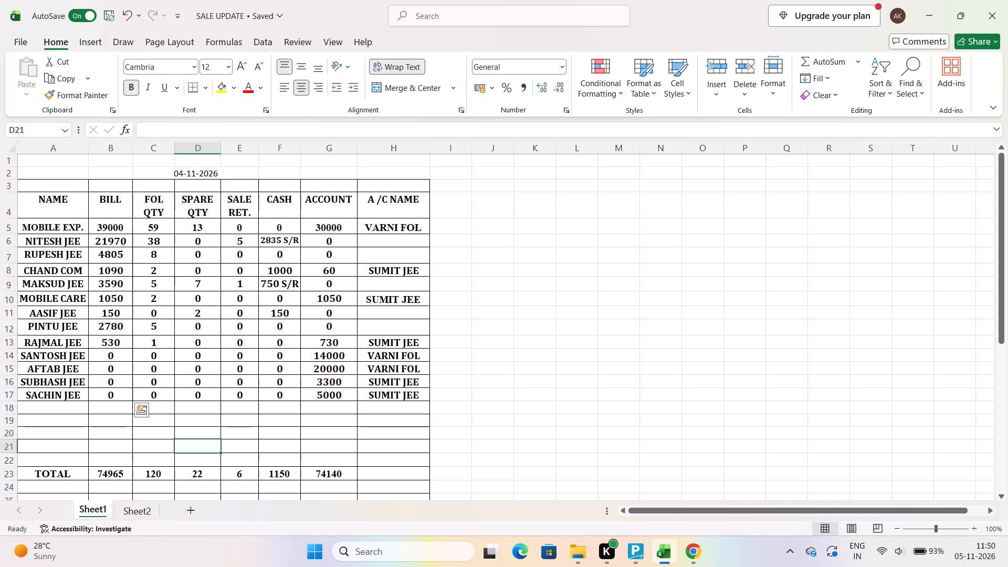
{"action": "left_click_drag", "start_coordinate": [203, 217], "coordinate": [201, 392]}
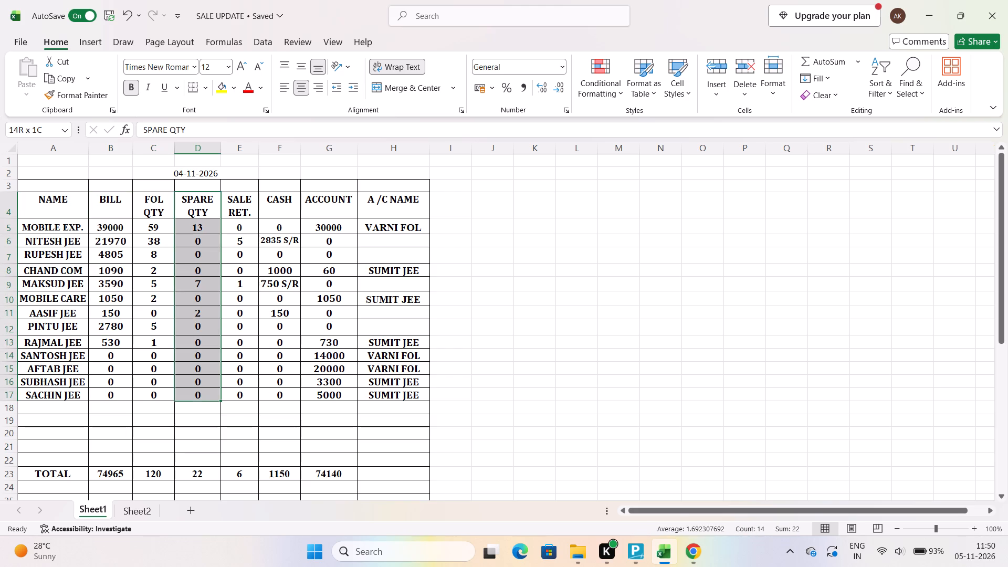
{"action": "left_click_drag", "start_coordinate": [201, 392], "coordinate": [201, 395]}
{"action": "left_click", "coordinate": [210, 434]}
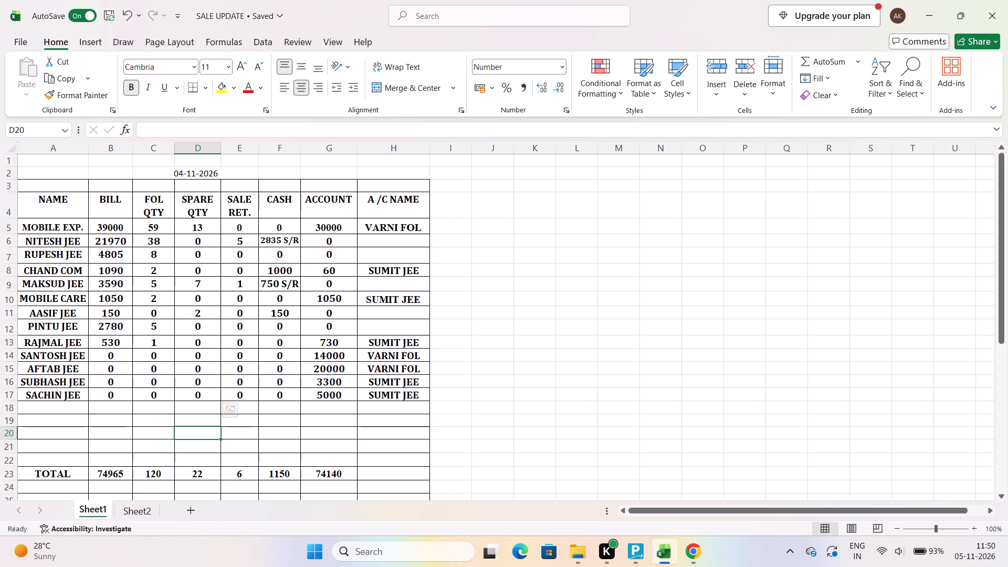
Review the party dues table below the sales table, examining the amounts for SACHIN JEE, DILNAWAZ JEE and MANJAR JEE.
{"action": "scroll", "coordinate": [275, 430], "scroll_direction": "down", "scroll_amount": 2}
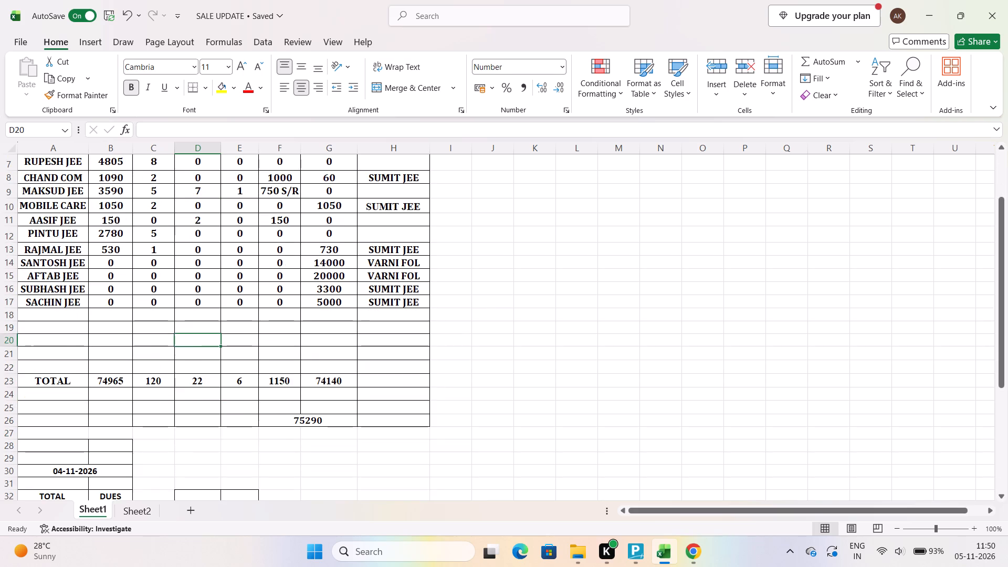
{"action": "scroll", "coordinate": [274, 427], "scroll_direction": "down", "scroll_amount": 5}
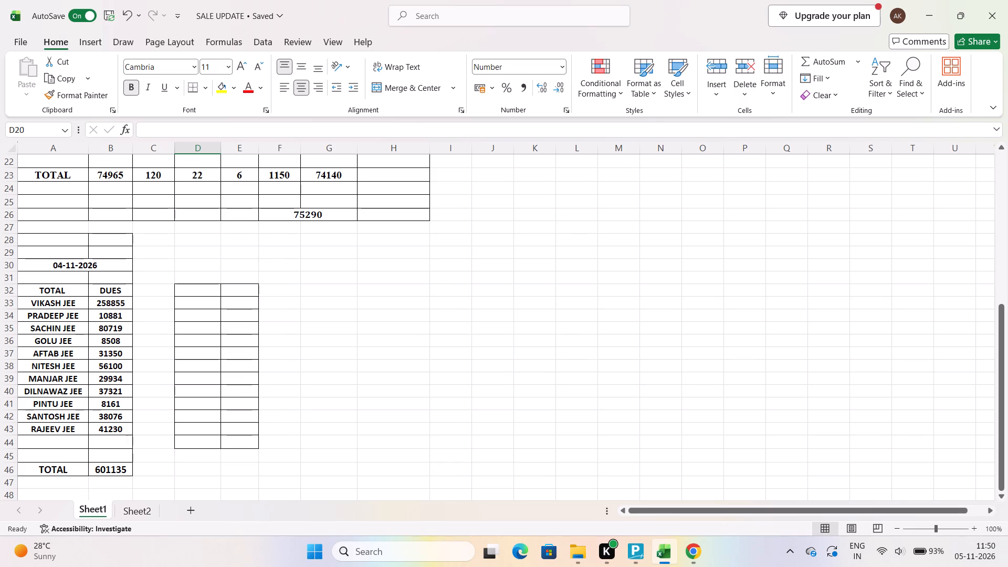
{"action": "left_click", "coordinate": [108, 330]}
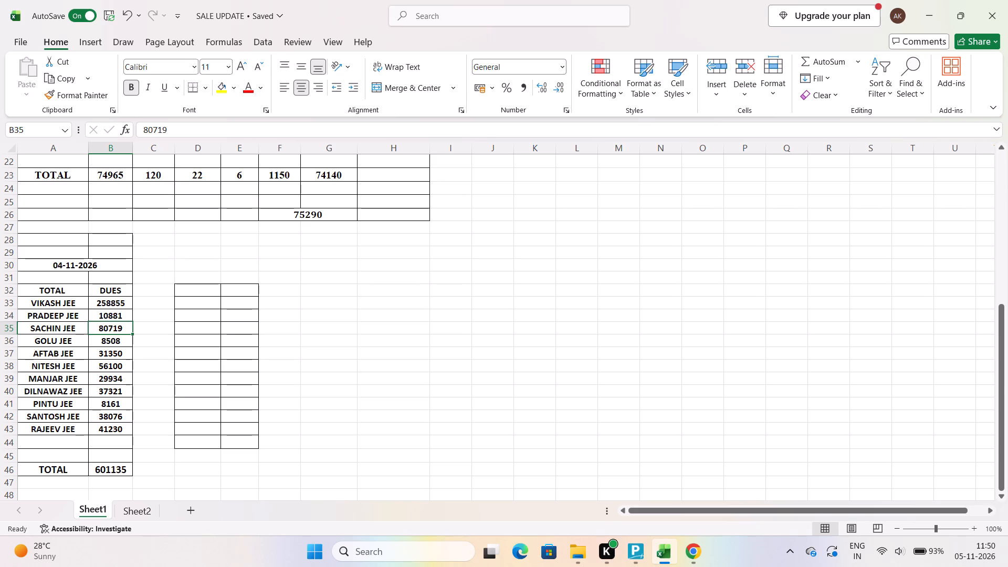
{"action": "left_click", "coordinate": [109, 393]}
{"action": "left_click", "coordinate": [113, 377]}
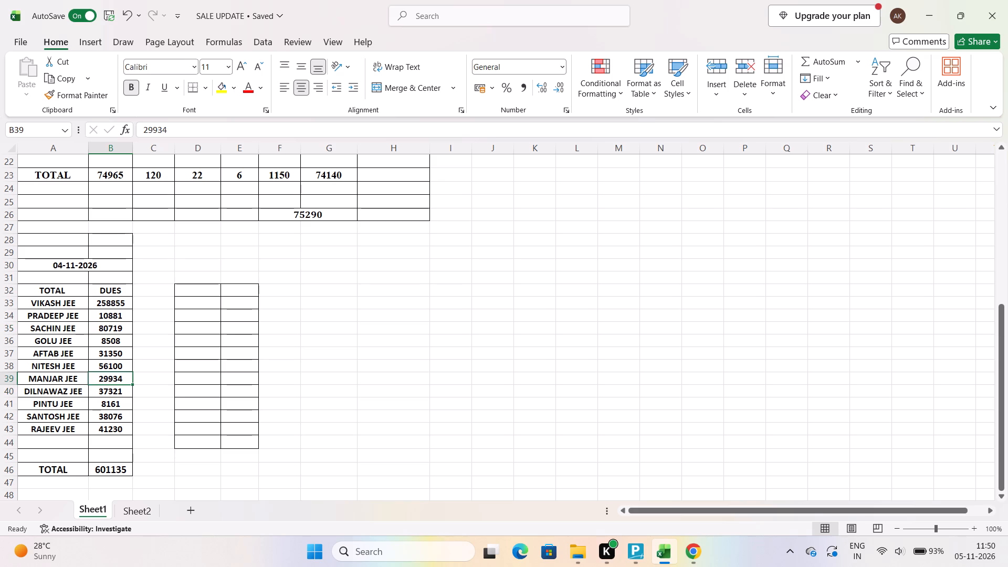